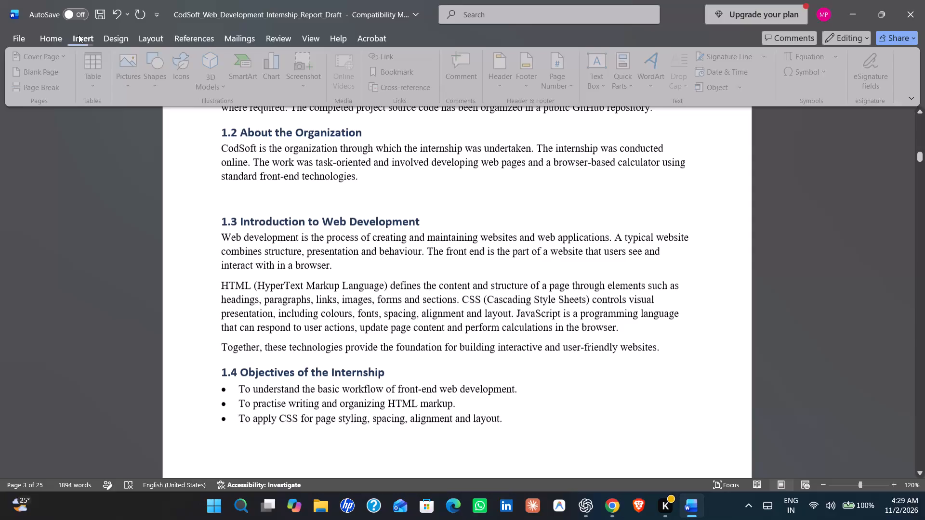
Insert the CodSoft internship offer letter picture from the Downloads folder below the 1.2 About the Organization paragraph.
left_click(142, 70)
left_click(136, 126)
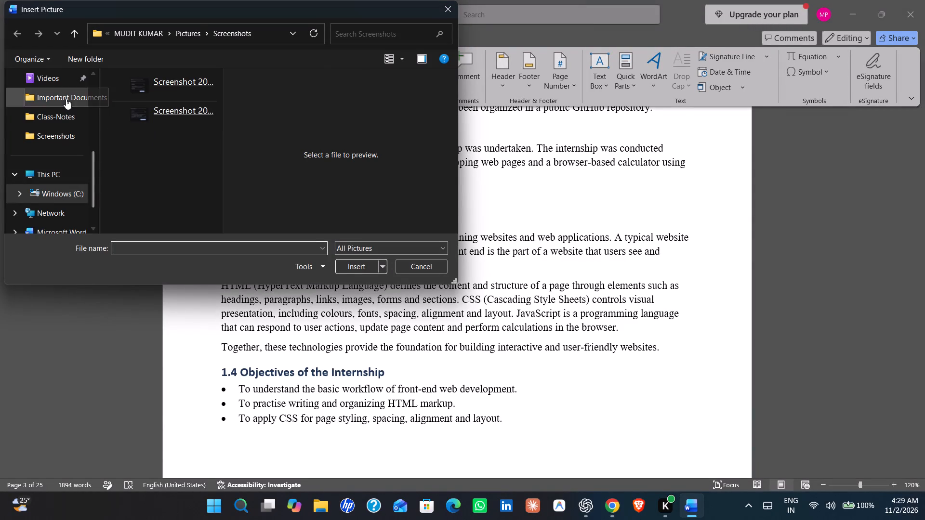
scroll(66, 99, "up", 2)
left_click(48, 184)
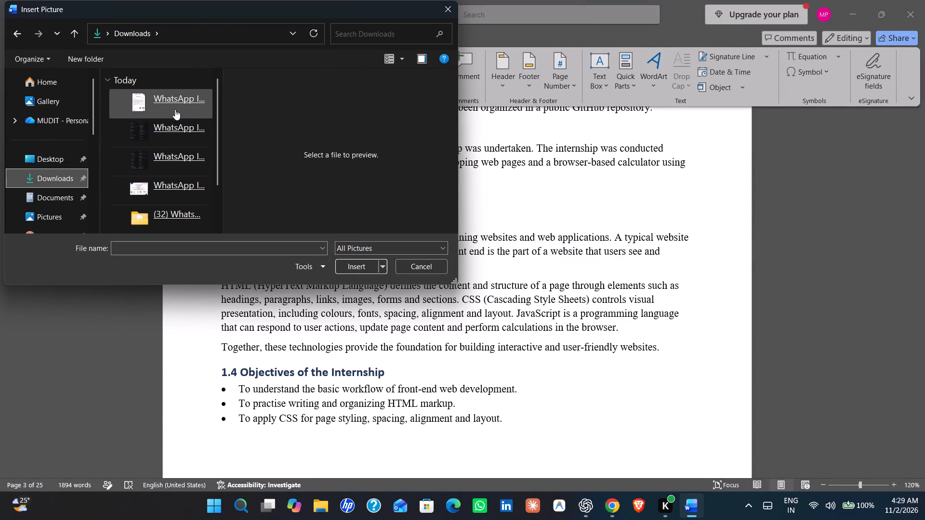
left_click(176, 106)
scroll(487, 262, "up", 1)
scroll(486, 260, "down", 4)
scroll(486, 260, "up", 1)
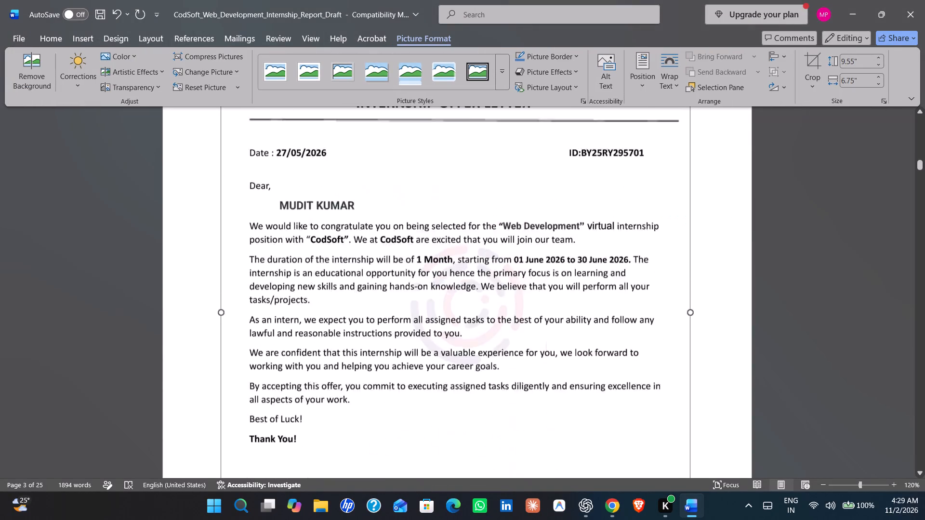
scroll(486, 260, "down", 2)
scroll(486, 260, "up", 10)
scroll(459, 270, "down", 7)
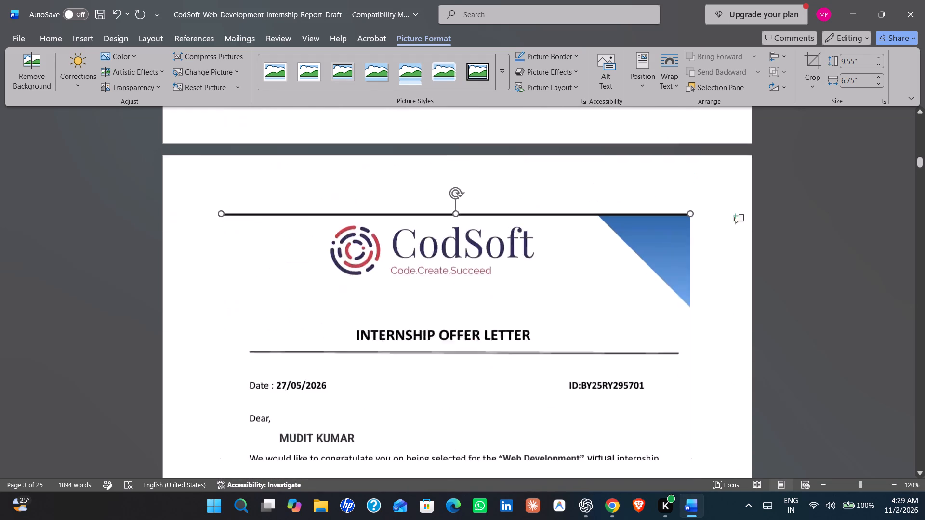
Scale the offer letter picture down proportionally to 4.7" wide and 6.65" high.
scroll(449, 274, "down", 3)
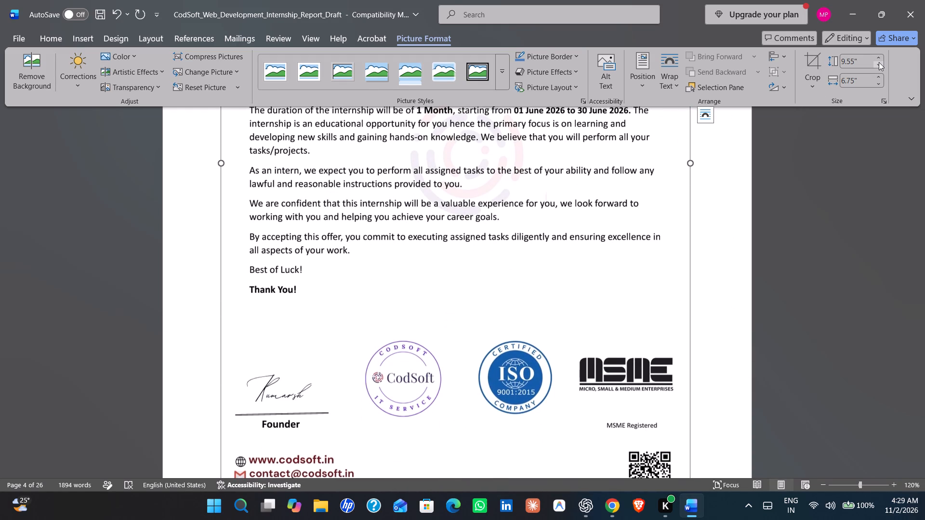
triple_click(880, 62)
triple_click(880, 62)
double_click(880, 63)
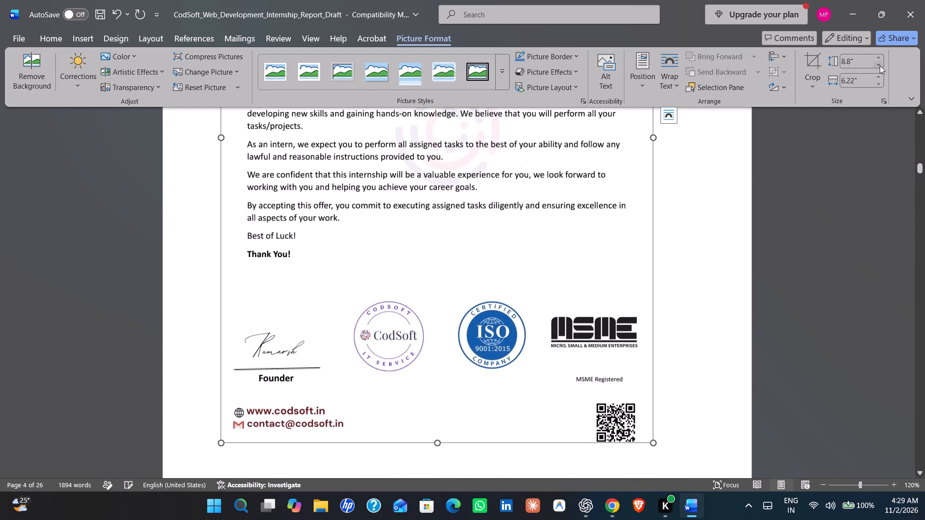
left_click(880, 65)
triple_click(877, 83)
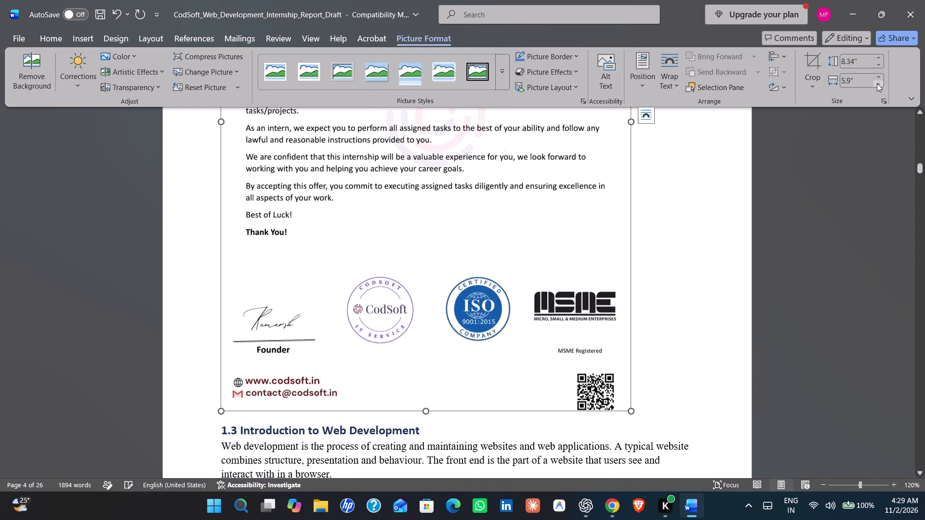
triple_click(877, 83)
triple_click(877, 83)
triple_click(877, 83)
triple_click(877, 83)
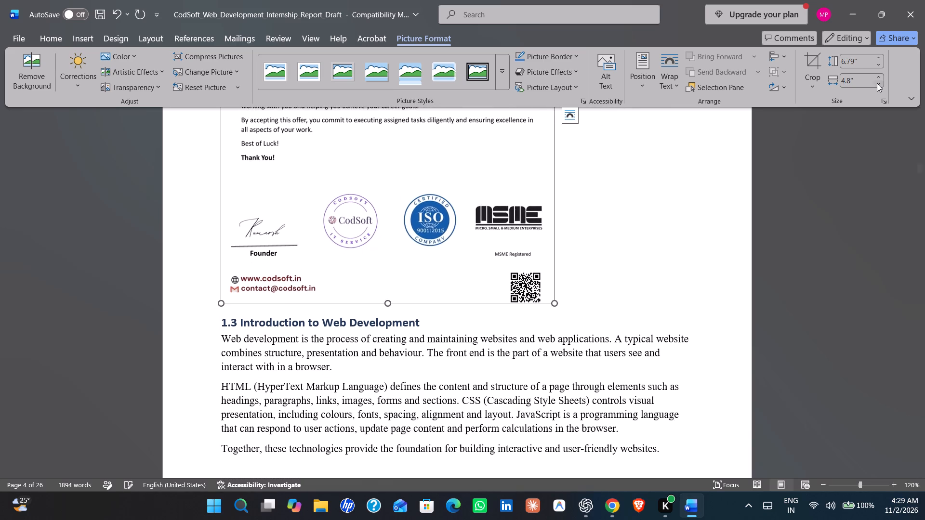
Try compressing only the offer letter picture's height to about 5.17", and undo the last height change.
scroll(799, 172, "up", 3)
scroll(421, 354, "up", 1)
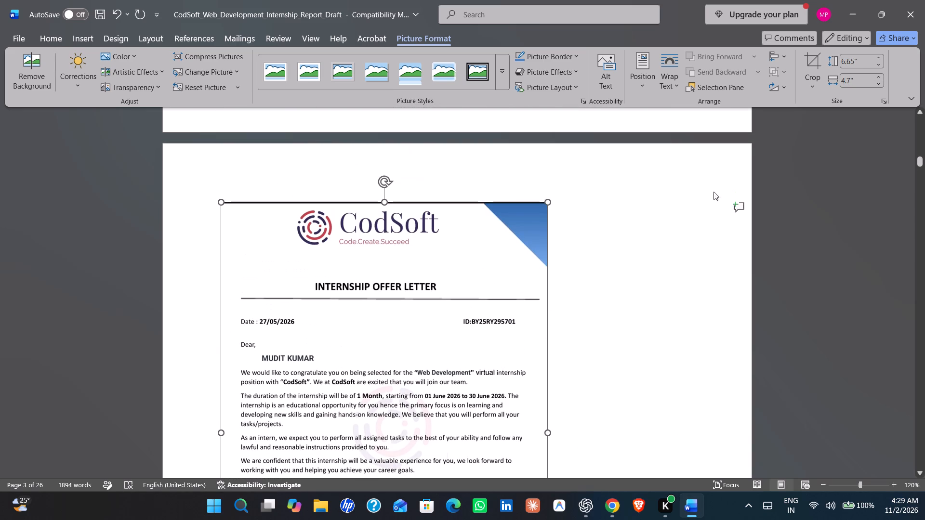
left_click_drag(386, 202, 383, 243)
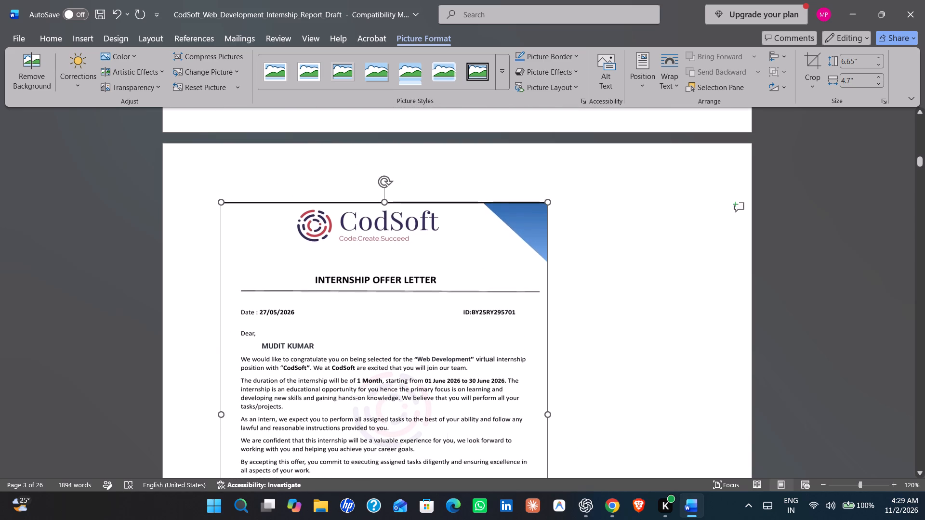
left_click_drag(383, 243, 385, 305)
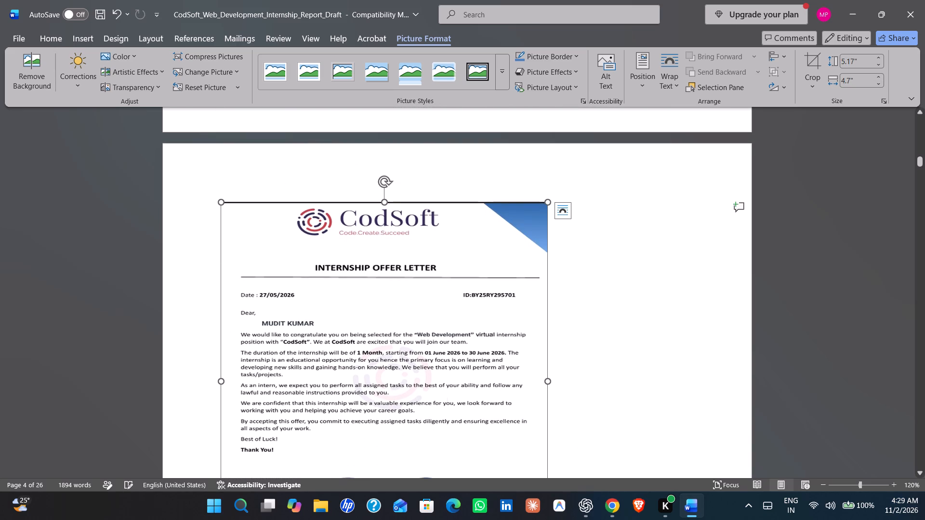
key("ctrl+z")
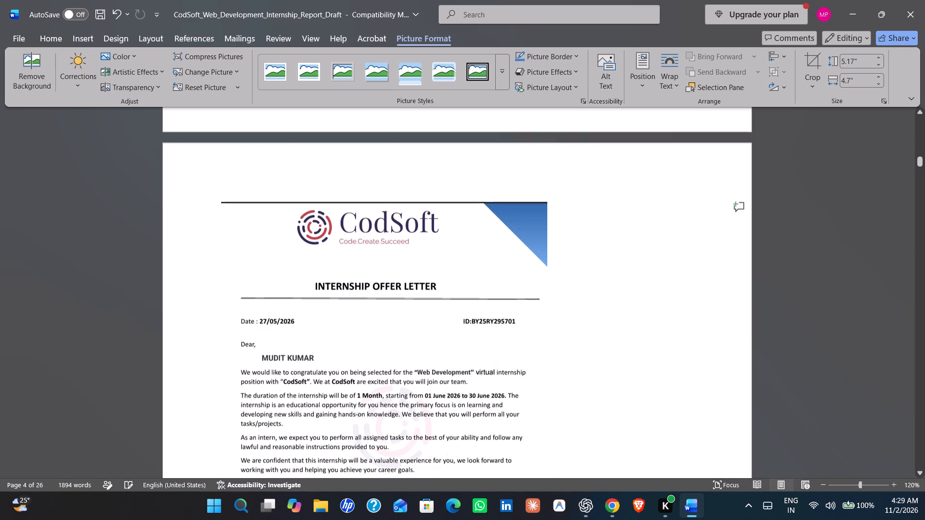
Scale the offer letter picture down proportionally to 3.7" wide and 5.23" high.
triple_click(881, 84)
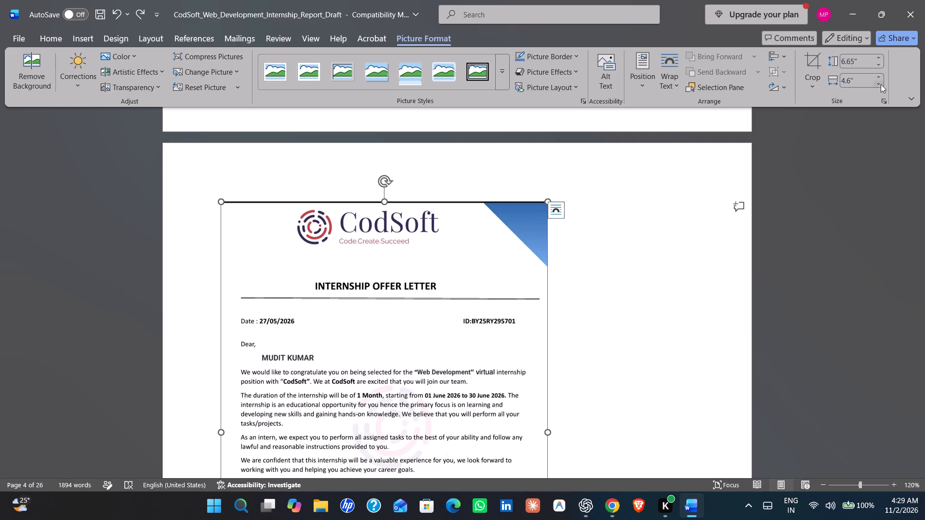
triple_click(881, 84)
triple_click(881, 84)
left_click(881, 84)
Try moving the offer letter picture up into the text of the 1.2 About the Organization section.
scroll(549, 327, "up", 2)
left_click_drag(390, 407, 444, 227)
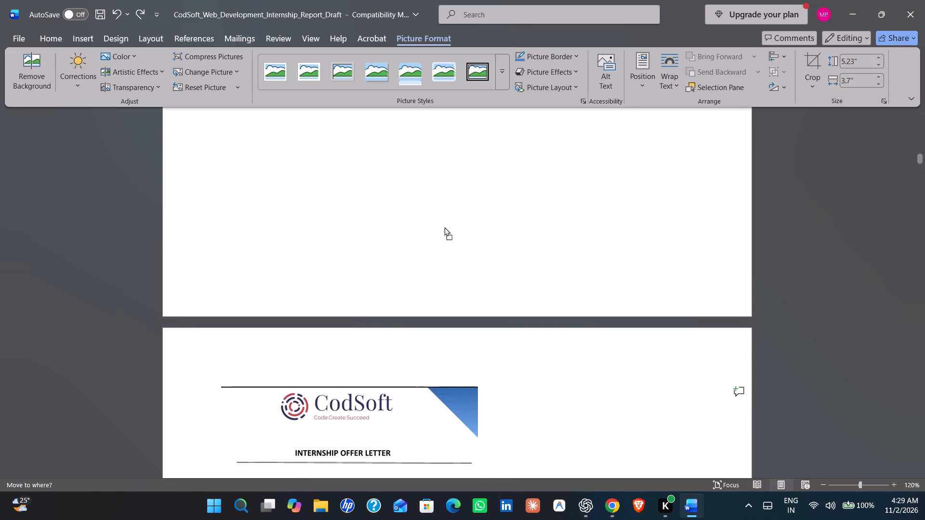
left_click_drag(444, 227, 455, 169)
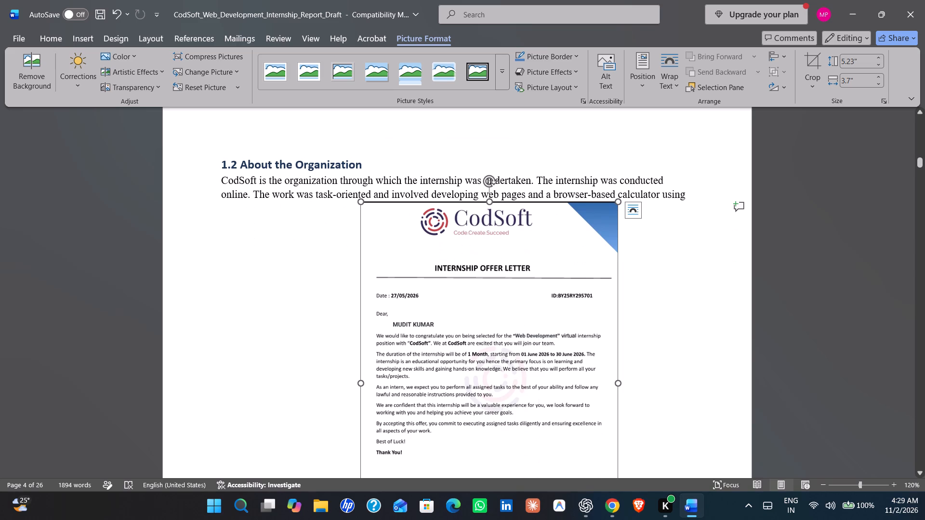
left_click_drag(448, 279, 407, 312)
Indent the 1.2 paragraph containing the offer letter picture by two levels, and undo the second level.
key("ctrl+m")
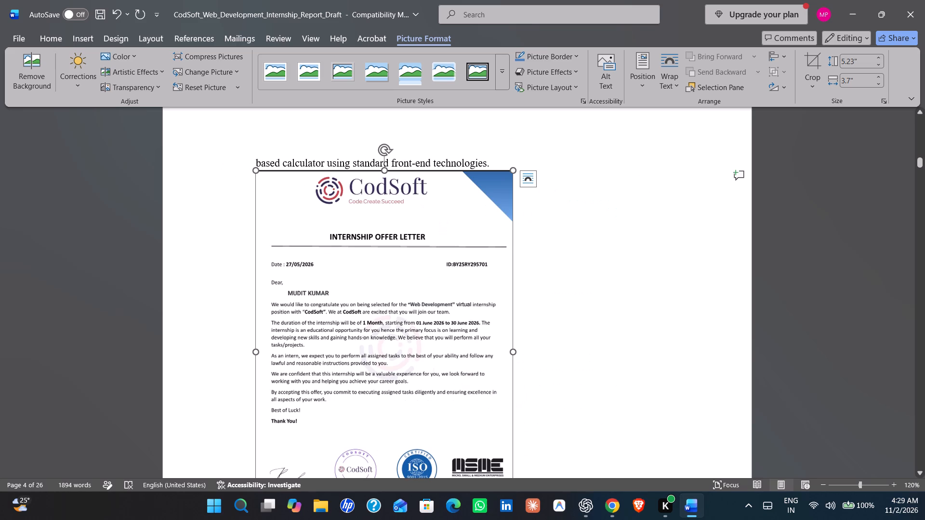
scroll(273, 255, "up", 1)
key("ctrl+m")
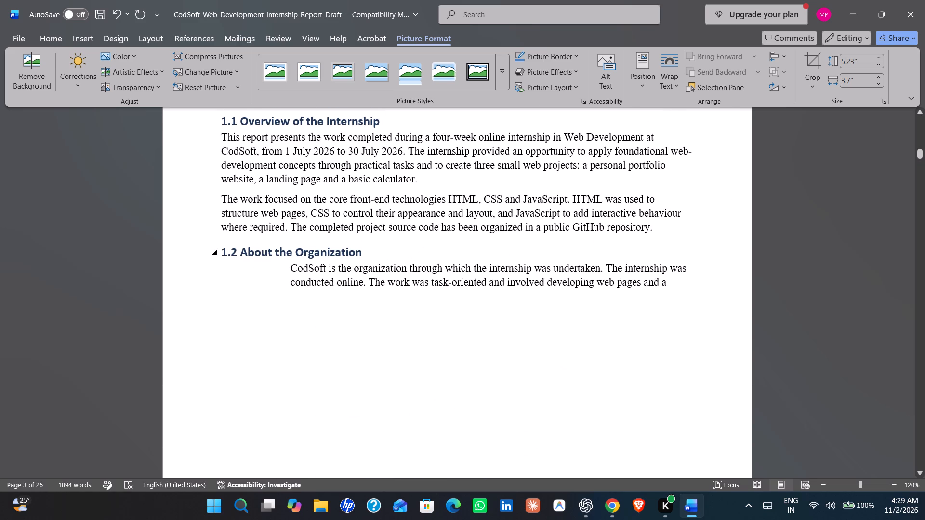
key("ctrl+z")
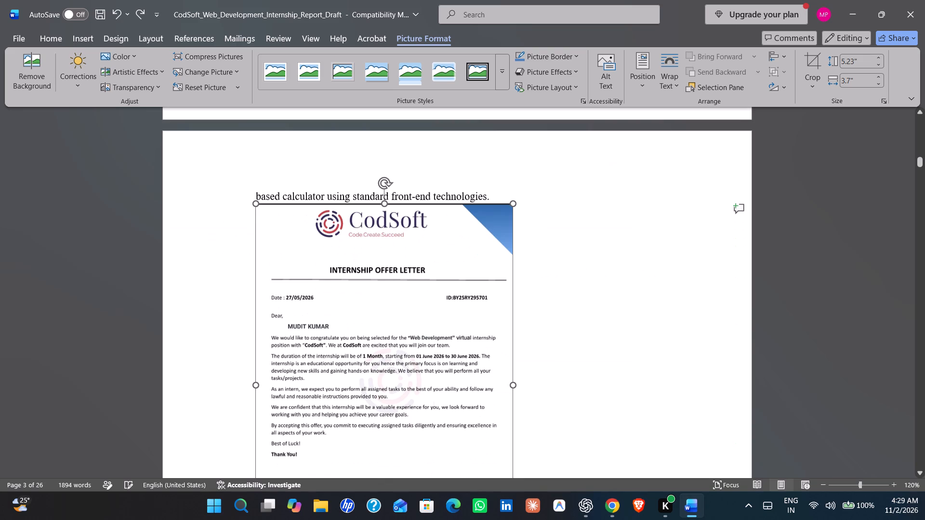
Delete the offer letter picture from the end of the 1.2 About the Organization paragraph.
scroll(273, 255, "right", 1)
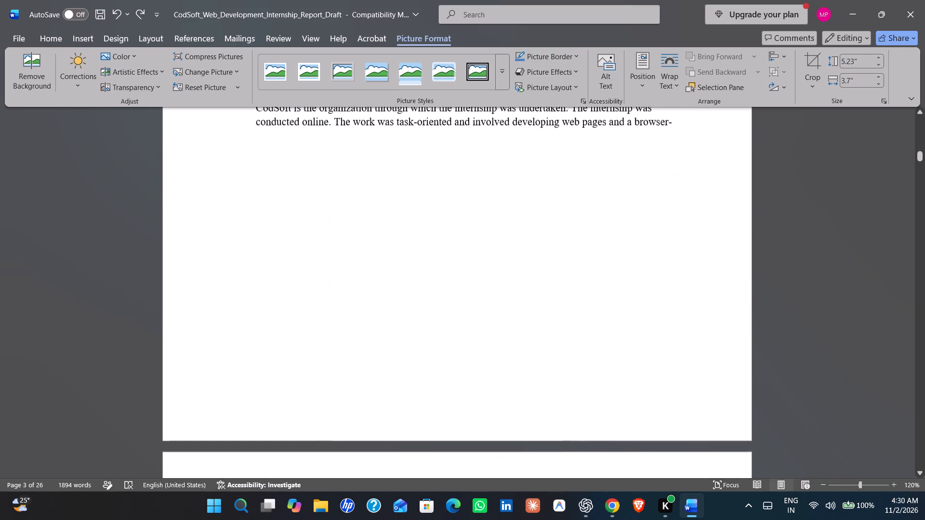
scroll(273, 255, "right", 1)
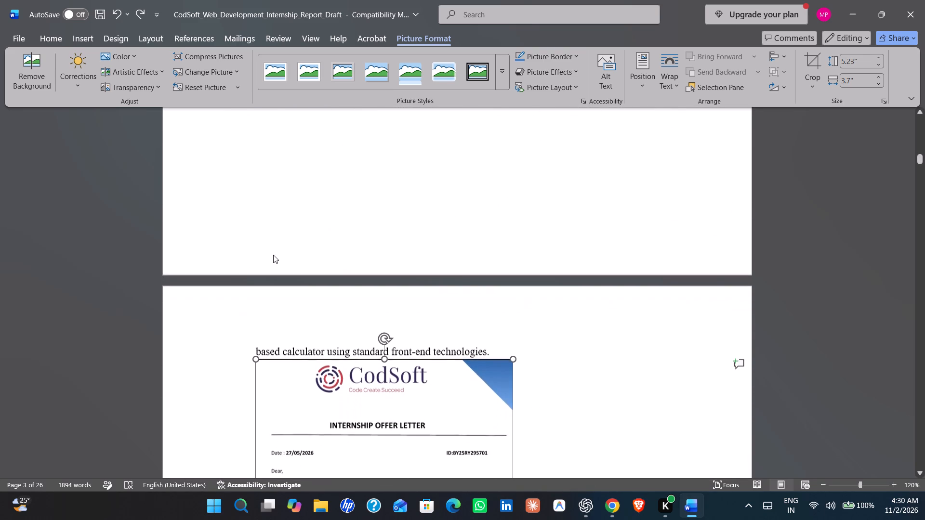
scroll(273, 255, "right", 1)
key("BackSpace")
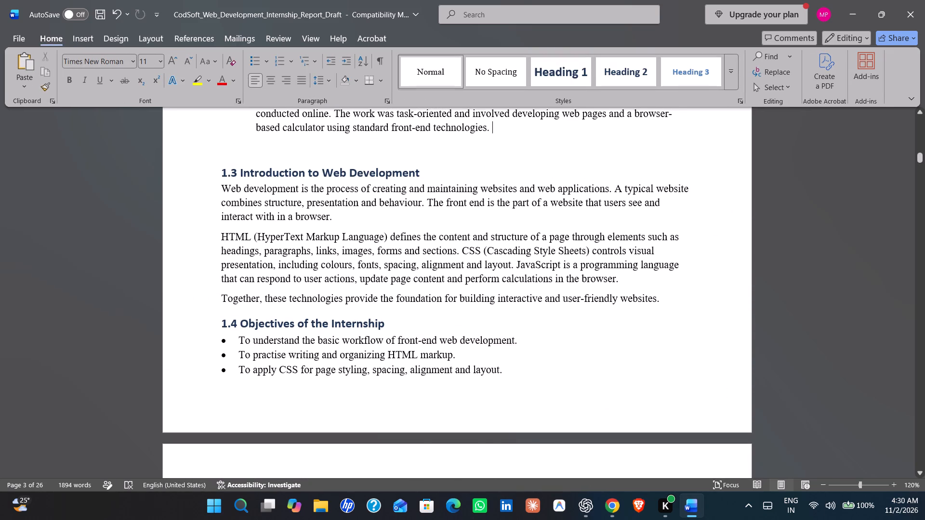
Change the alignment of the paragraph under 1.2 About the Organization to justified.
scroll(273, 255, "up", 1)
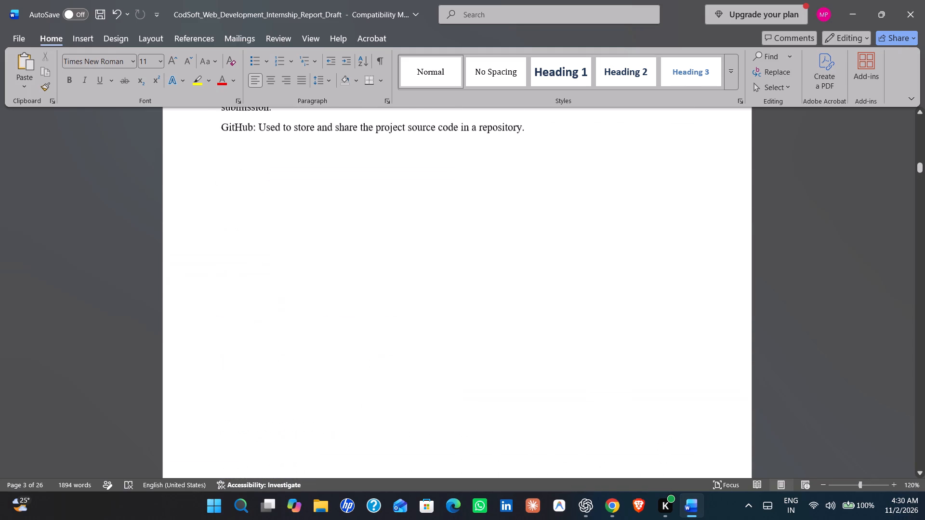
scroll(273, 255, "up", 3)
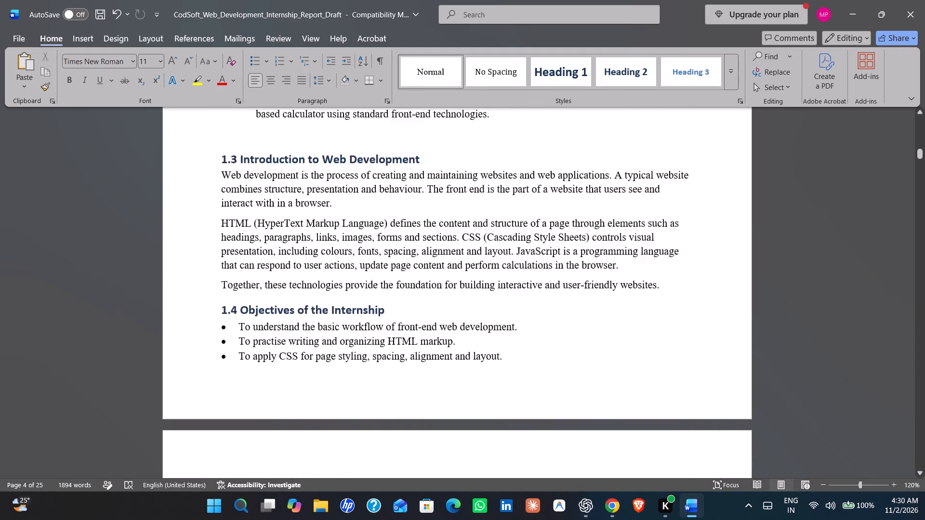
scroll(271, 265, "up", 2)
scroll(271, 265, "down", 1)
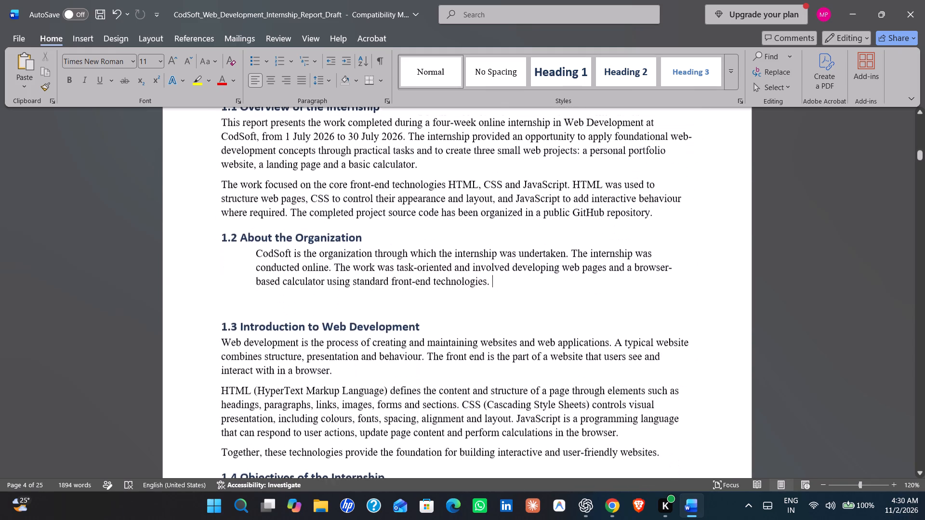
scroll(271, 265, "down", 1)
left_click(269, 249)
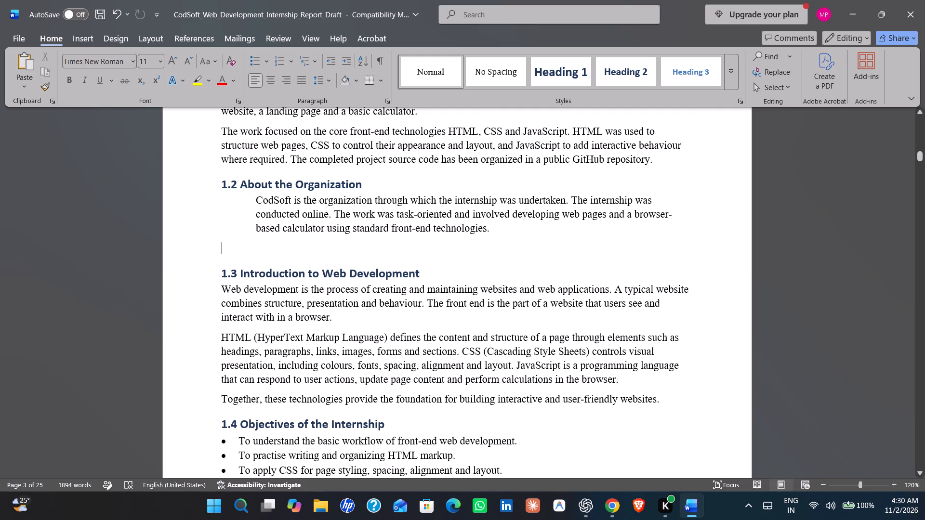
left_click_drag(251, 194, 503, 238)
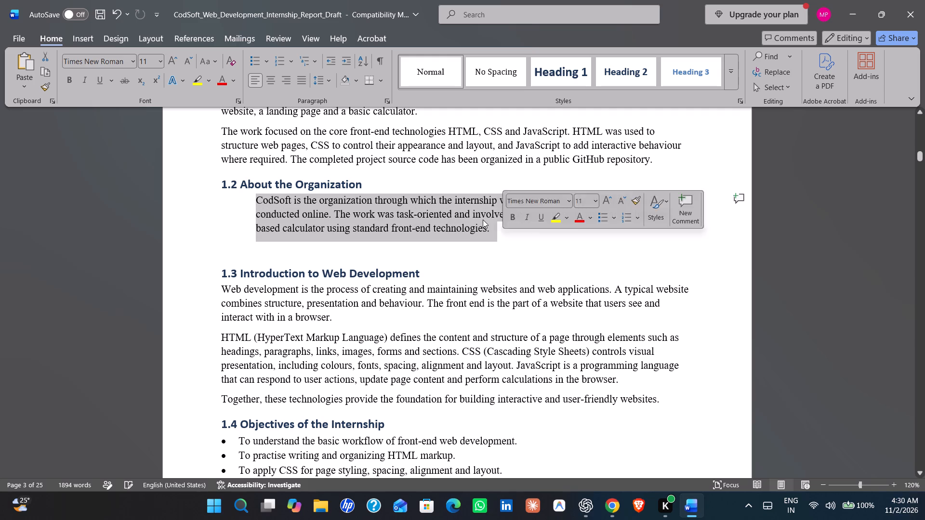
key("ctrl+l")
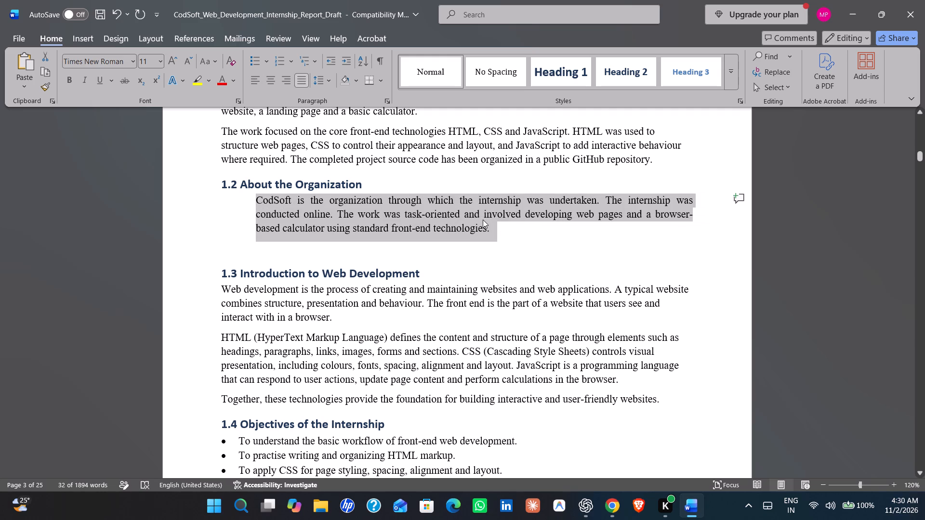
key("ctrl+l")
left_click(483, 220, "ctrl")
key("ctrl+l")
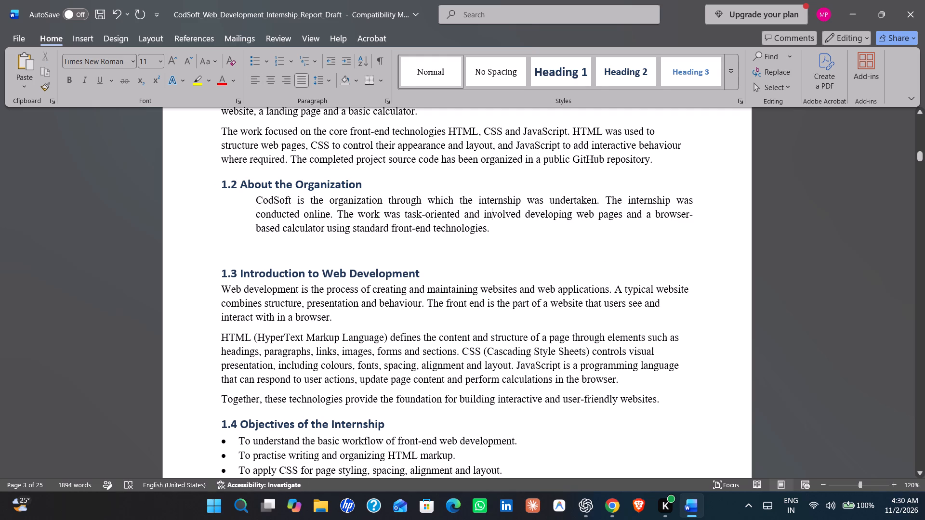
Try centred alignment on the 1.2 paragraph, restore it to justified, and remove its left indent.
left_click(258, 201)
left_click(269, 81)
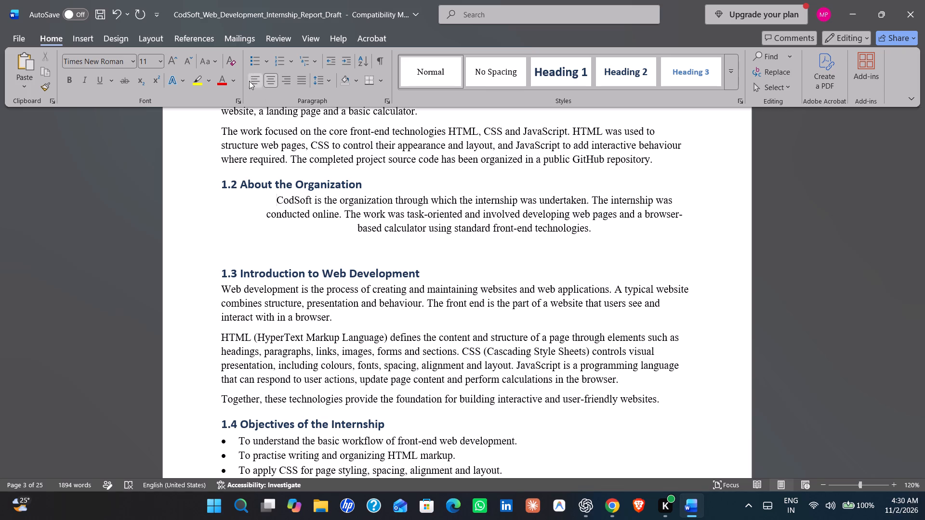
left_click(255, 76)
left_click(255, 76)
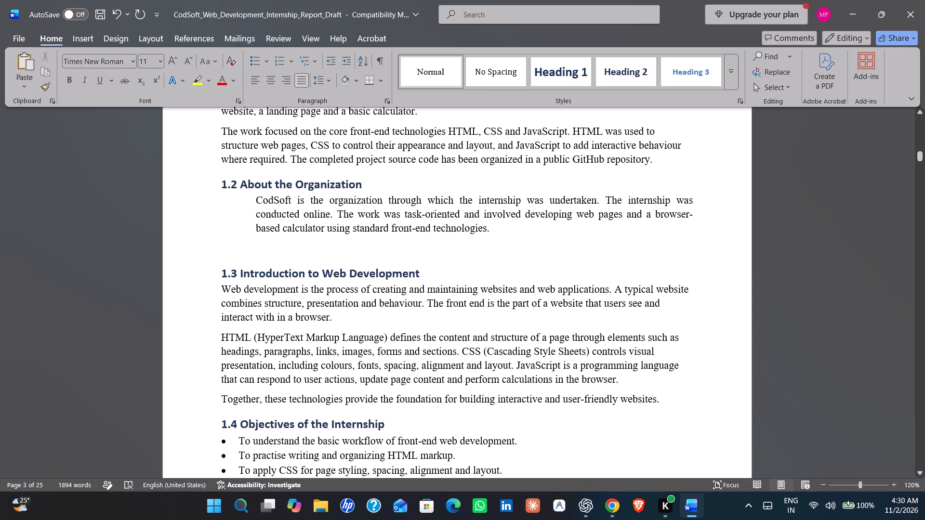
key("BackSpace")
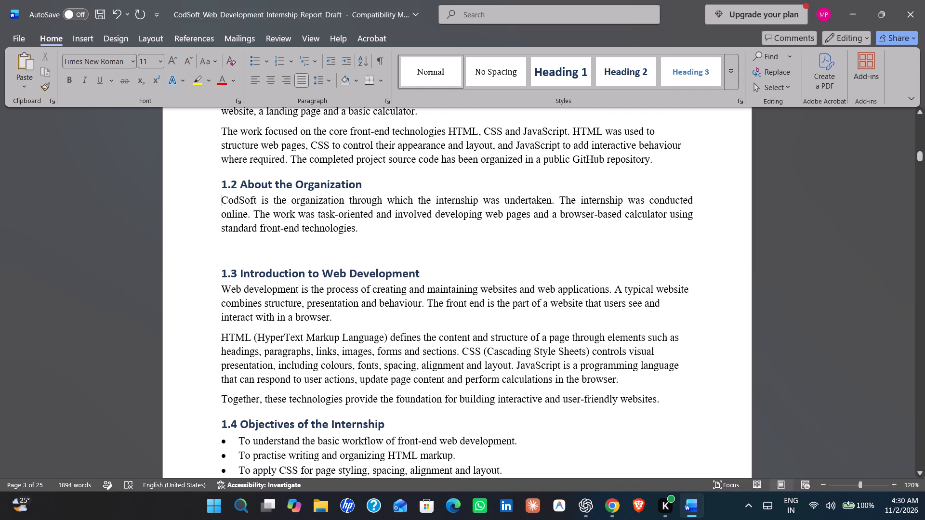
Insert the CodSoft offer letter picture from the Downloads folder on the blank line below the 1.2 About the Organization paragraph.
left_click(290, 248)
left_click(74, 40)
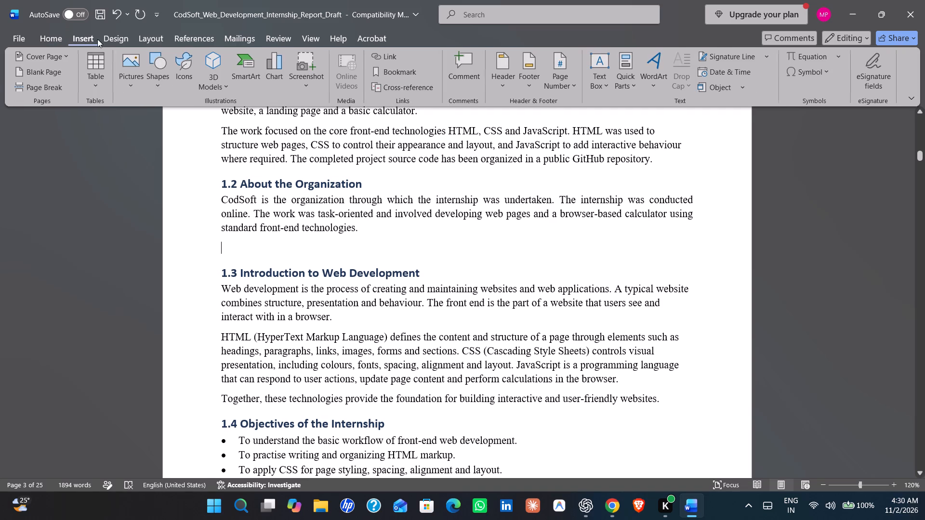
left_click(132, 72)
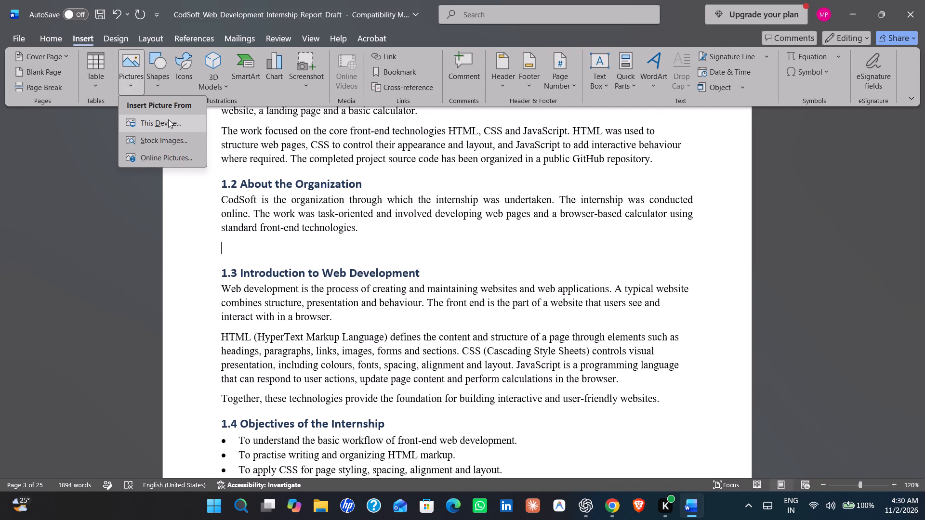
left_click(170, 123)
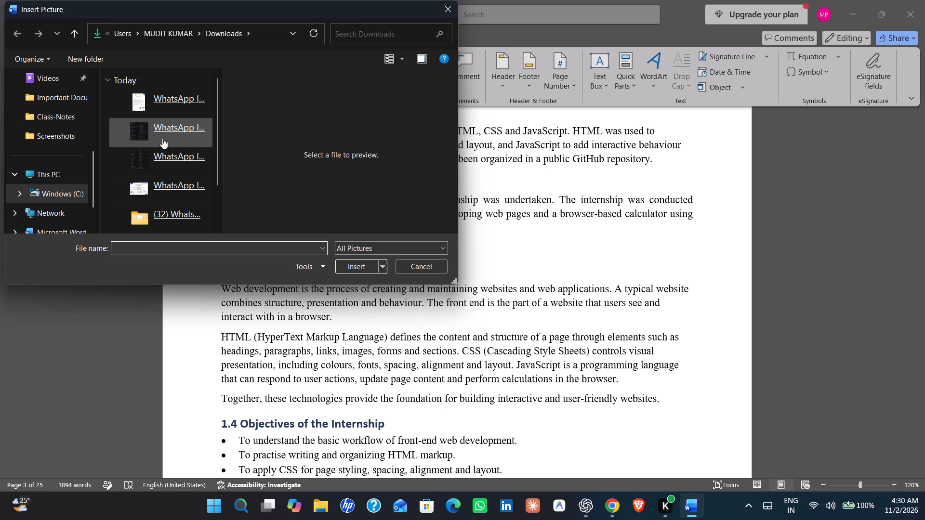
left_click(165, 109)
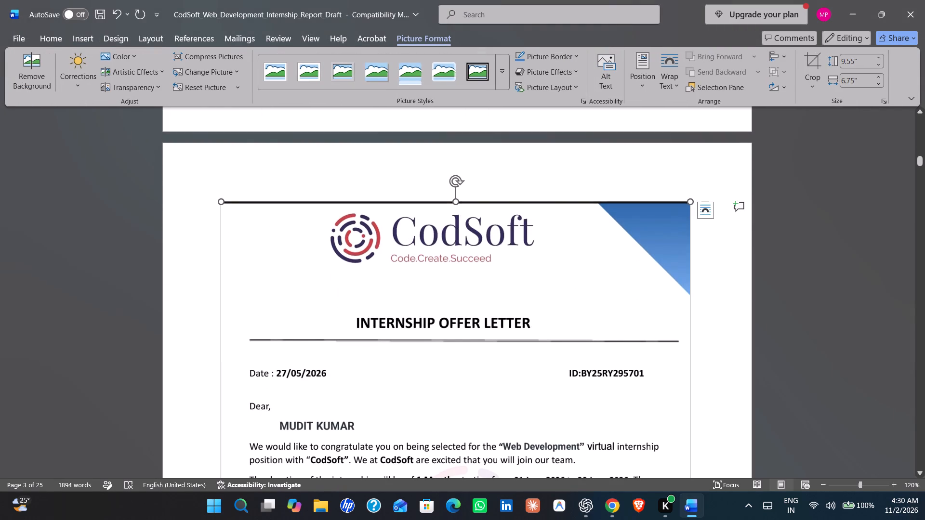
Examine how the inserted offer letter picture sits on its page and within an overview of the whole report.
scroll(403, 217, "down", 9)
scroll(414, 222, "up", 5)
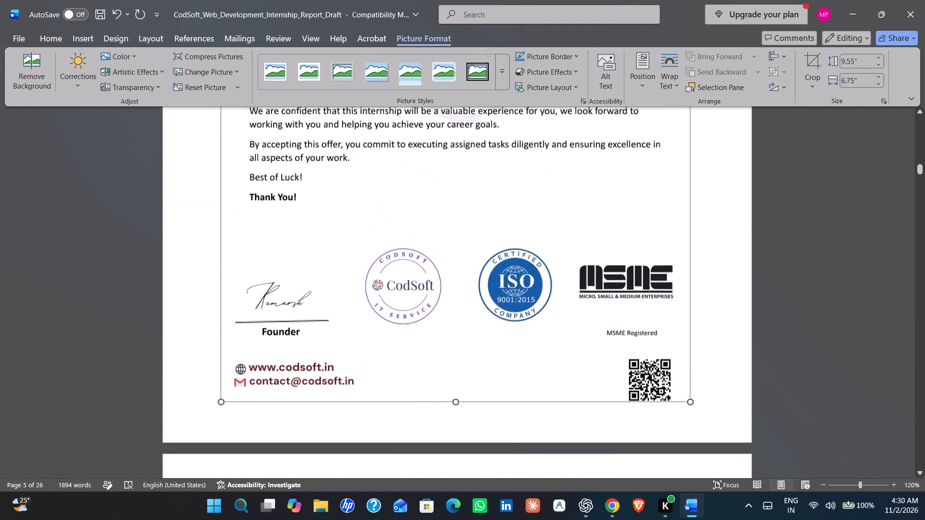
scroll(414, 222, "up", 9)
scroll(414, 222, "down", 2)
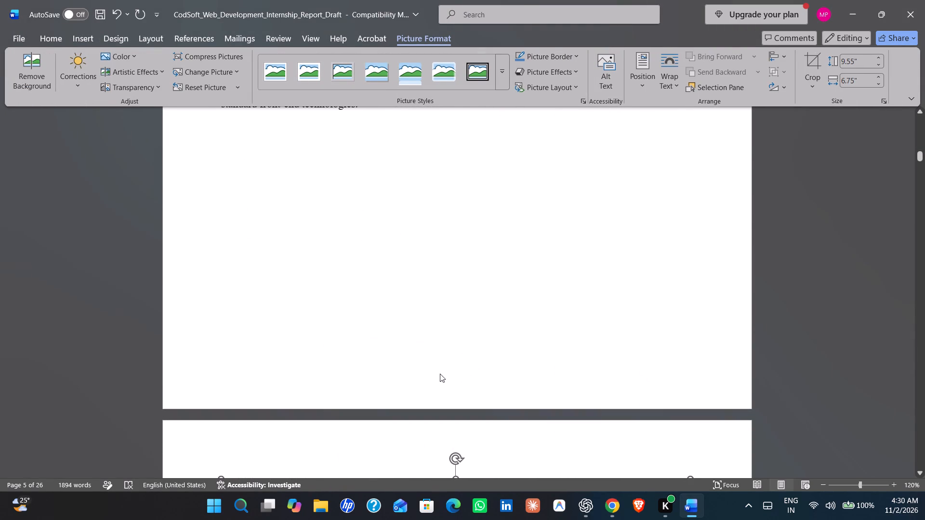
scroll(440, 375, "down", 2)
key("ctrl+minus")
key("ctrl+minus")
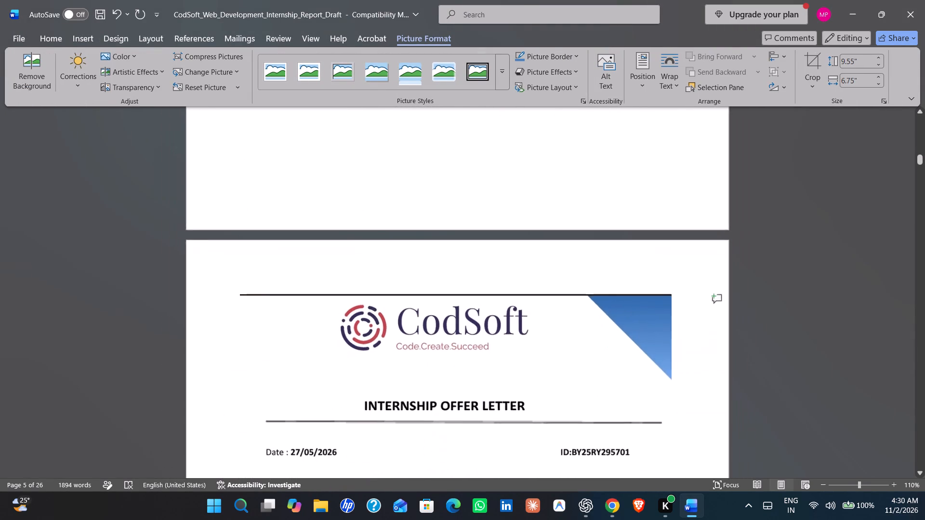
key("ctrl+minus")
key("ctrl+minus")
key("ctrl+minus")
key("ctrl+minus")
key("ctrl+minus")
key("ctrl+minus")
key("ctrl+minus")
key("ctrl+minus")
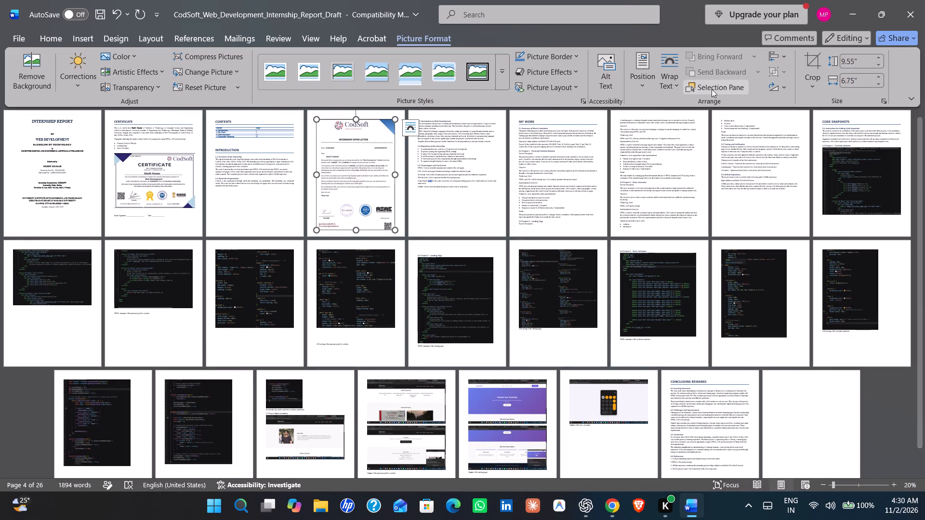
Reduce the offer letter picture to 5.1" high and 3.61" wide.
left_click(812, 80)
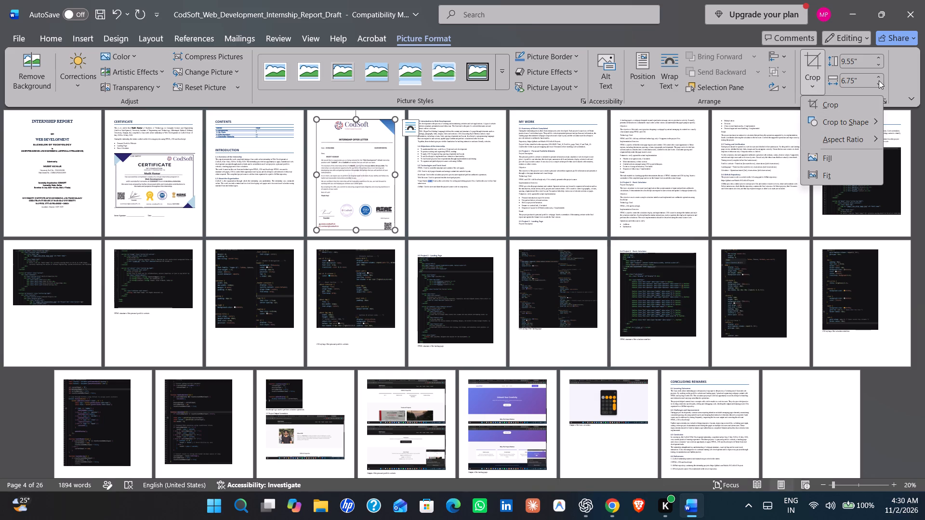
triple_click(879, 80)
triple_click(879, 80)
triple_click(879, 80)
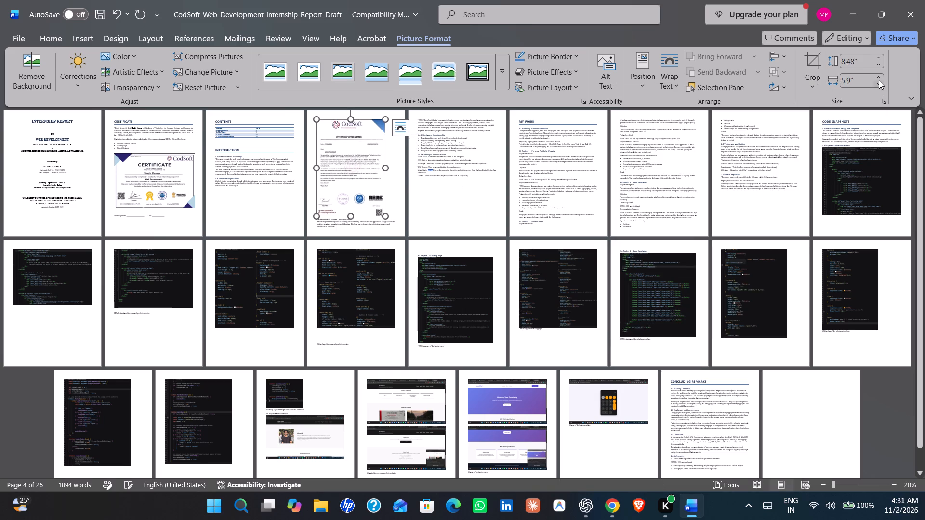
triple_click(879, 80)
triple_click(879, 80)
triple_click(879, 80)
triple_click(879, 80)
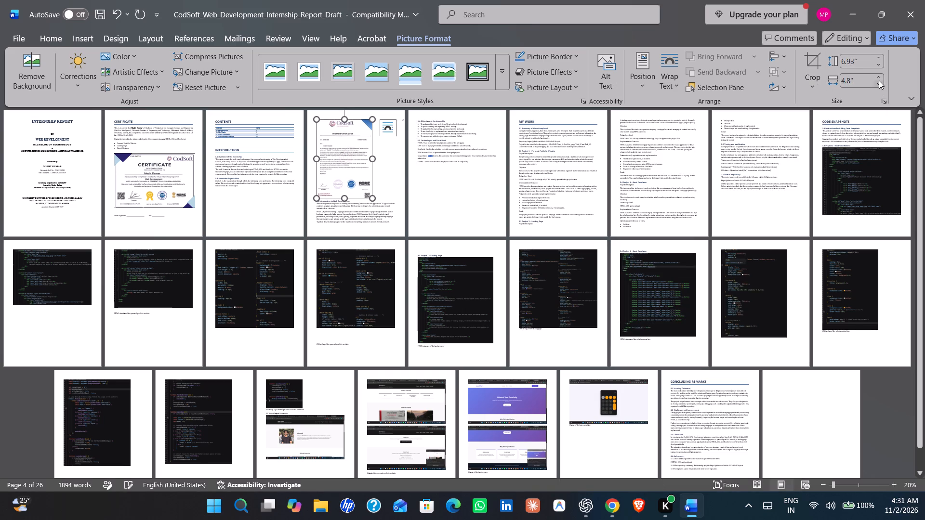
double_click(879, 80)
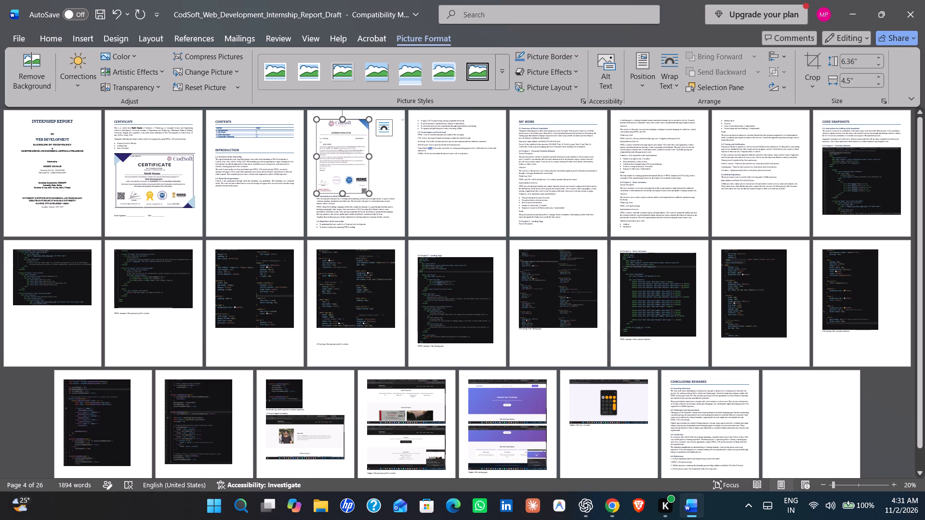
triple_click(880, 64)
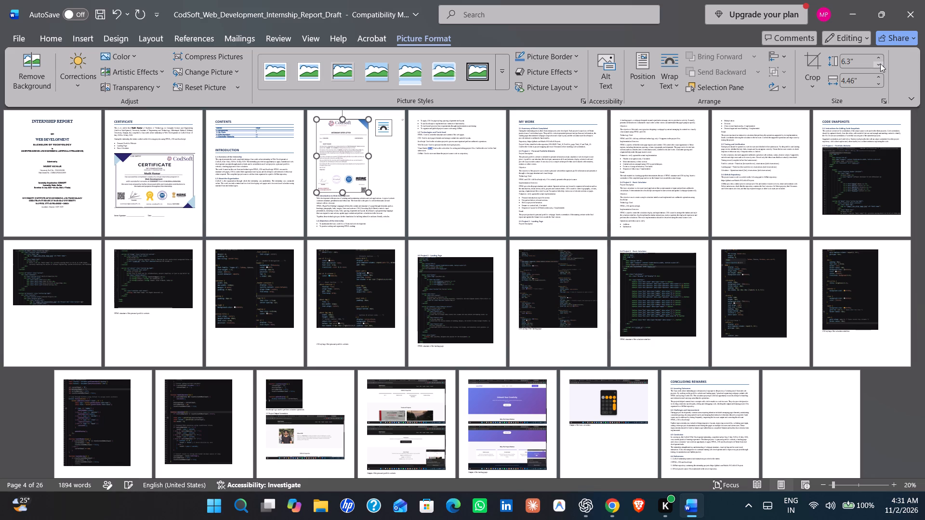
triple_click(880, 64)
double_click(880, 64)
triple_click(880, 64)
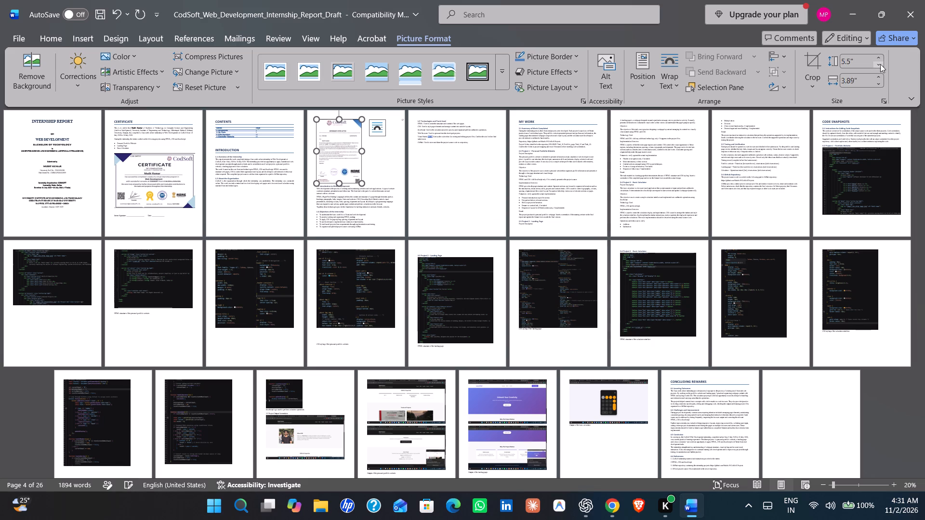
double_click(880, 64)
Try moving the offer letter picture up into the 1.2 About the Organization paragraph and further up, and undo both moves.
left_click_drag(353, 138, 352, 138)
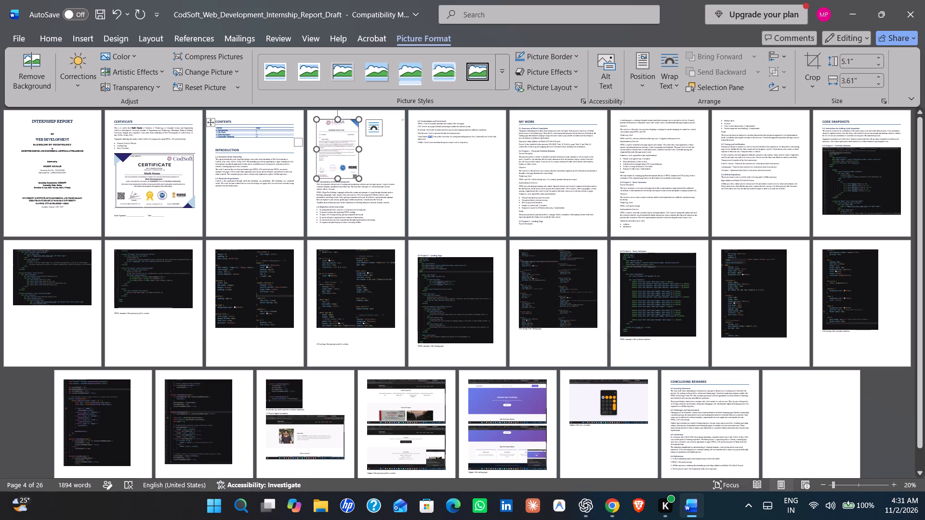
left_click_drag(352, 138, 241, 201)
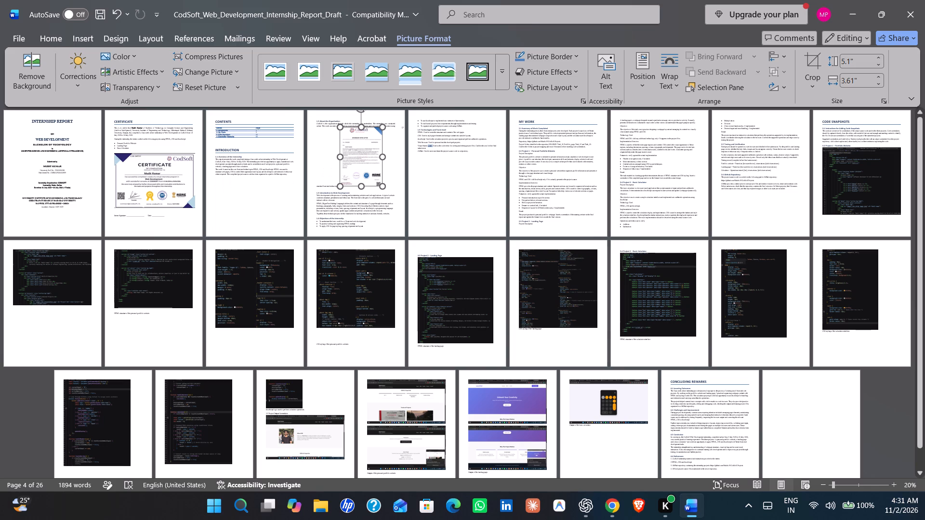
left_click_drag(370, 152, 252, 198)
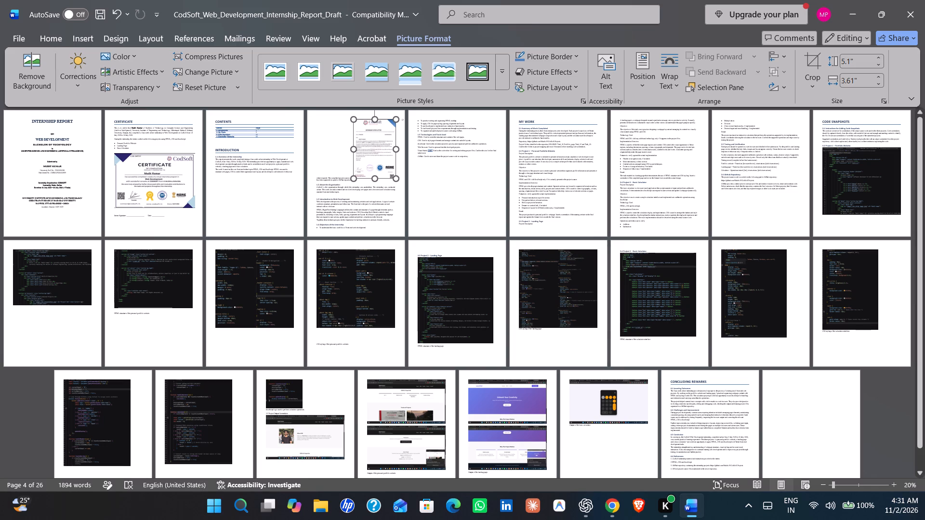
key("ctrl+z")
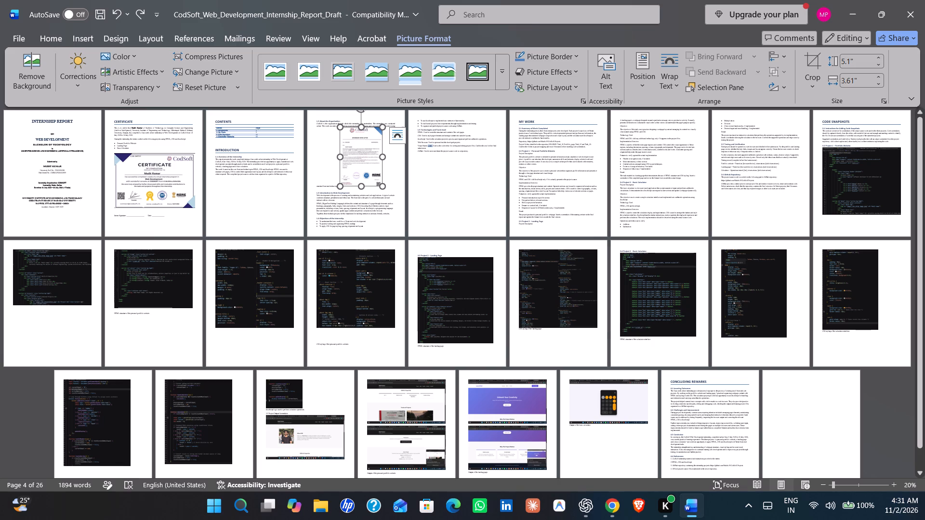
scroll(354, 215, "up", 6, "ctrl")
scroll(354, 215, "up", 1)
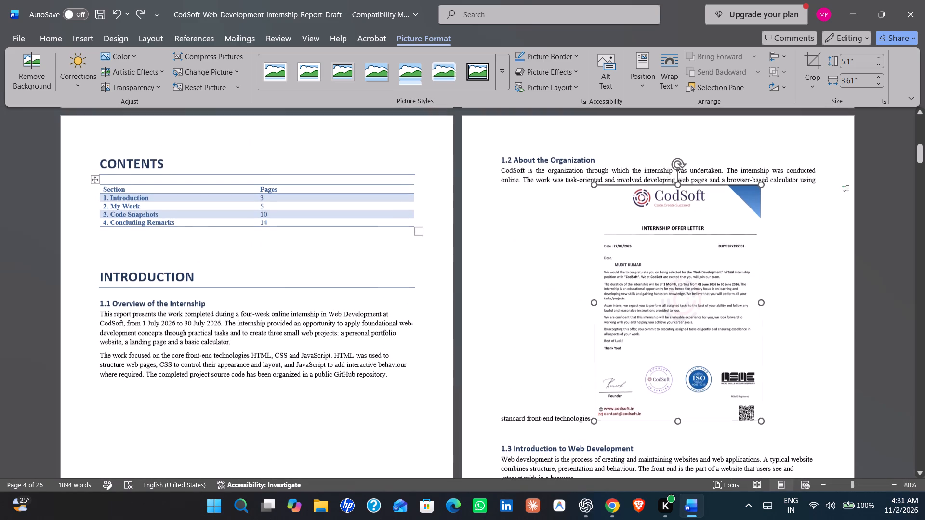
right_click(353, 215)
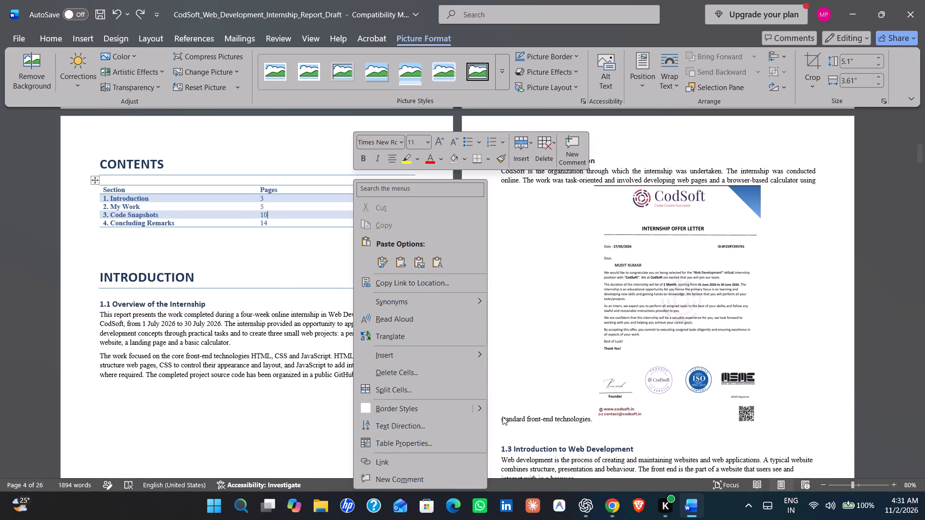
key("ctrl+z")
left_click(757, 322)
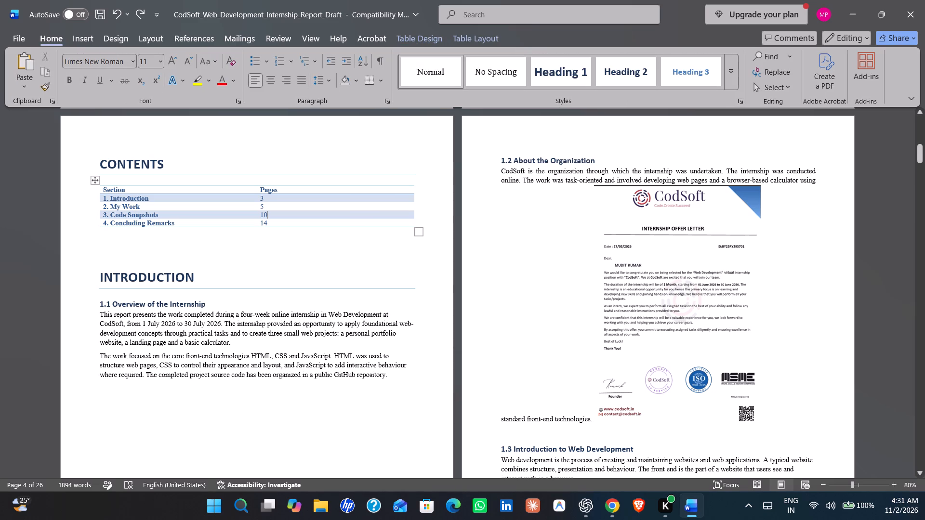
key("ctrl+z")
Widen the offer letter picture to the full text width of its page and stretch it taller towards the page bottom.
scroll(424, 391, "right", 1)
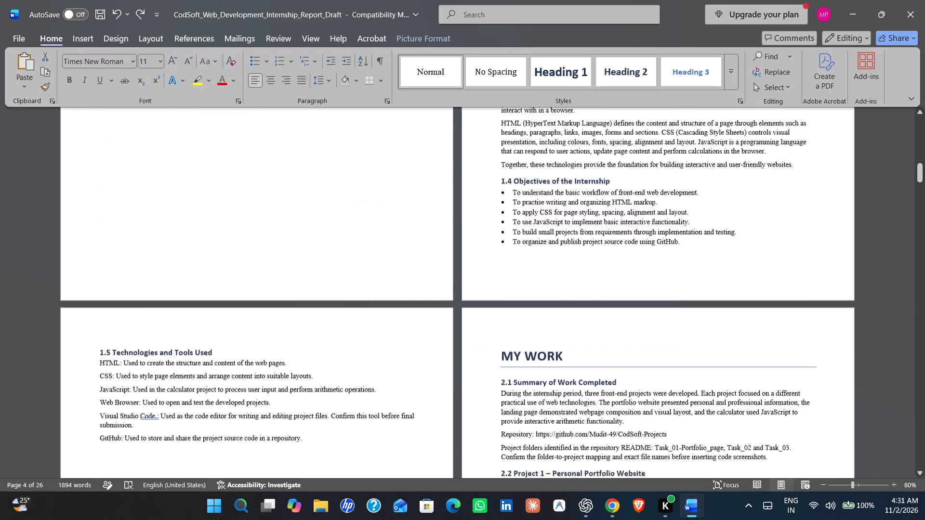
scroll(424, 391, "right", 1)
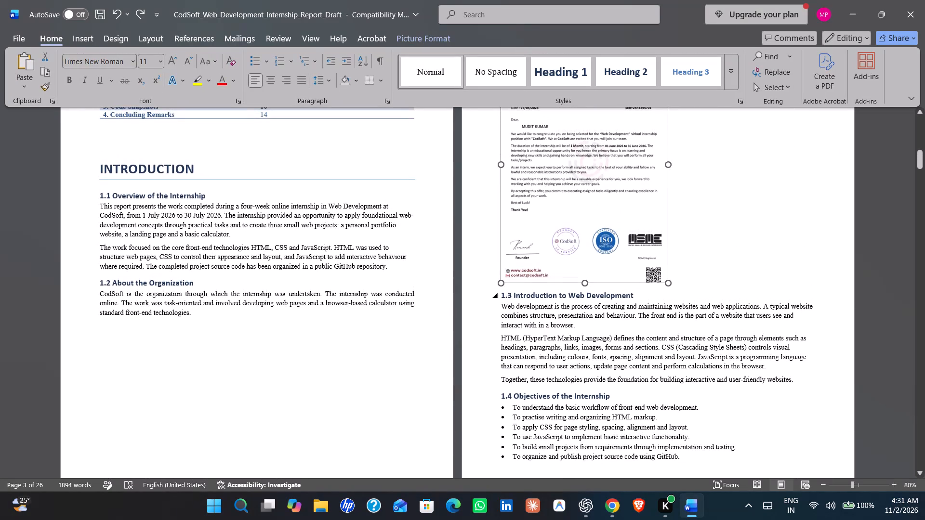
left_click_drag(671, 165, 760, 165)
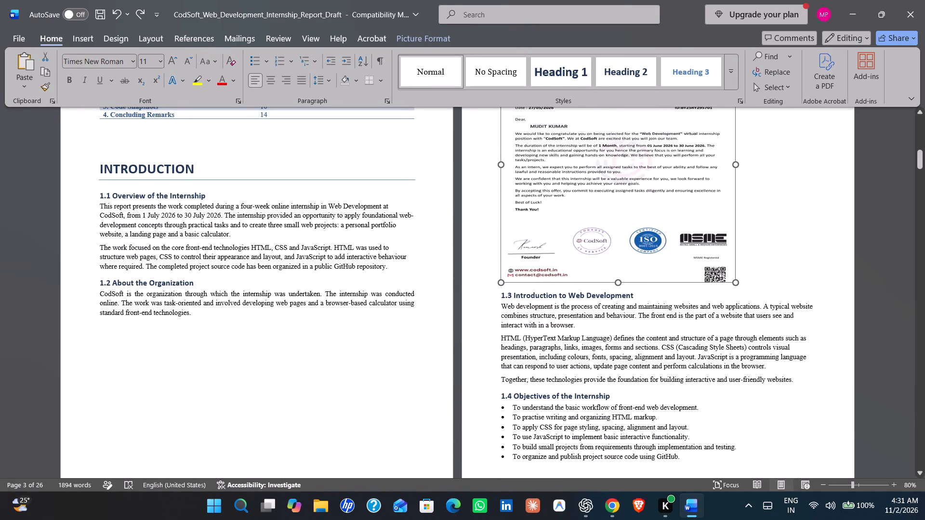
left_click_drag(760, 165, 815, 178)
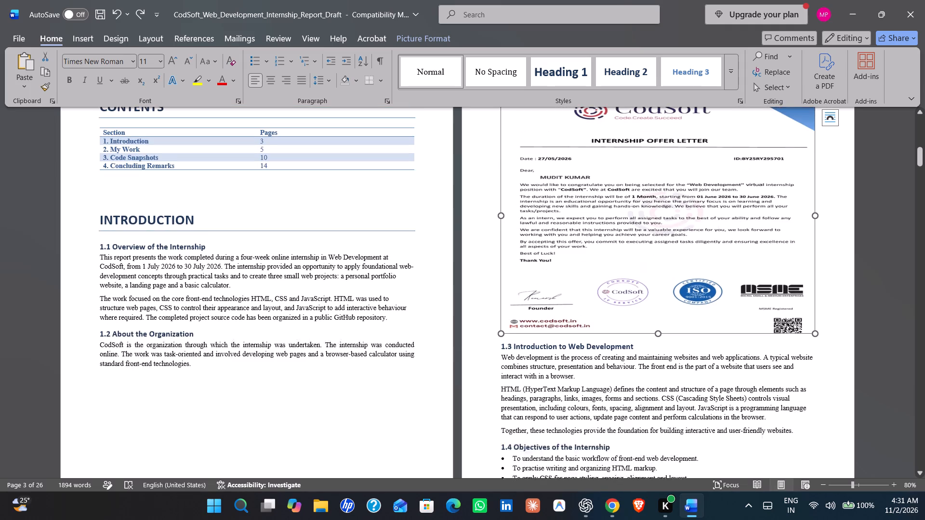
left_click_drag(657, 345, 658, 348)
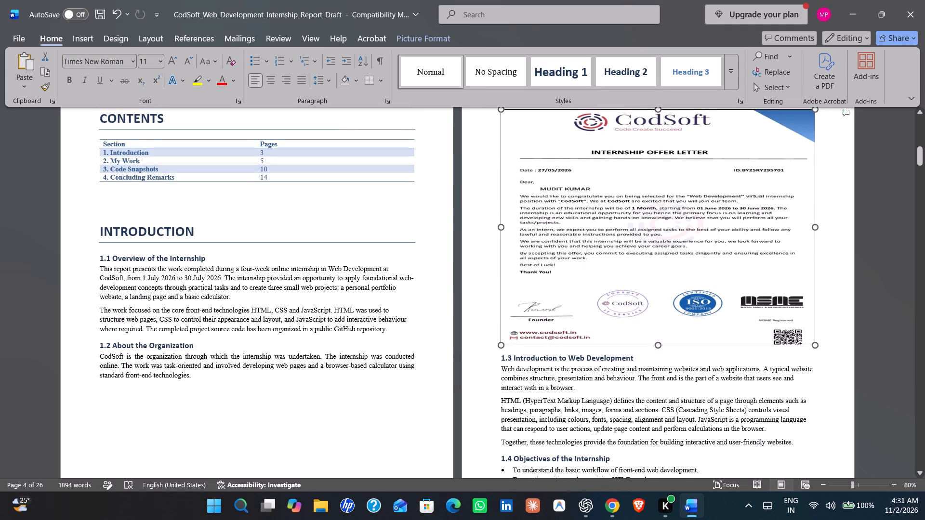
left_click_drag(658, 348, 697, 472)
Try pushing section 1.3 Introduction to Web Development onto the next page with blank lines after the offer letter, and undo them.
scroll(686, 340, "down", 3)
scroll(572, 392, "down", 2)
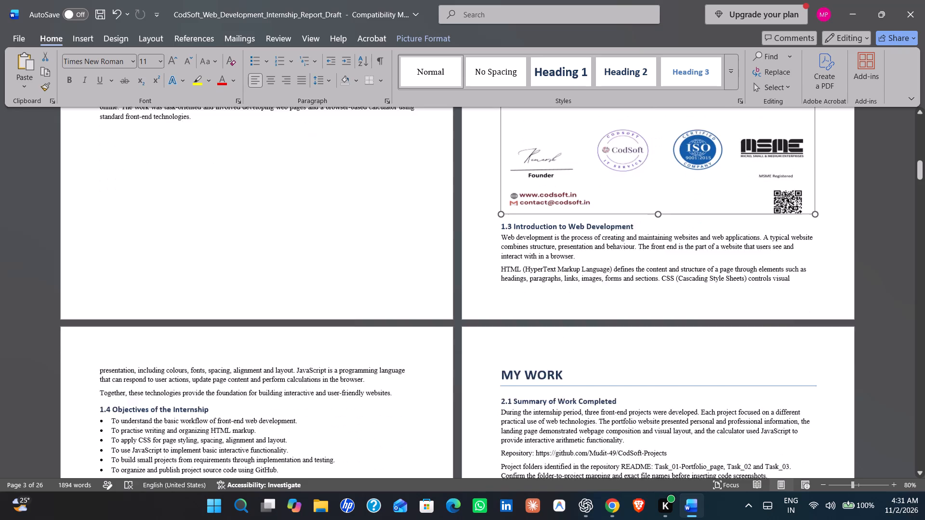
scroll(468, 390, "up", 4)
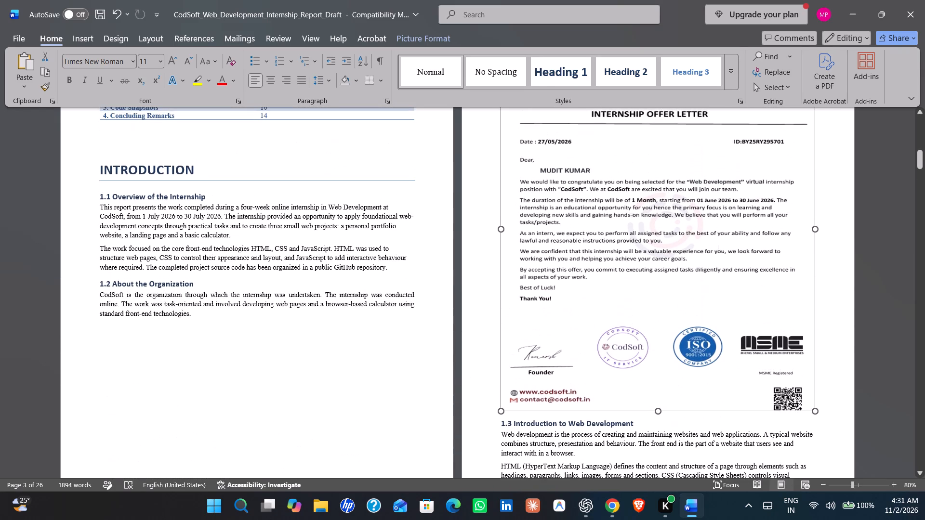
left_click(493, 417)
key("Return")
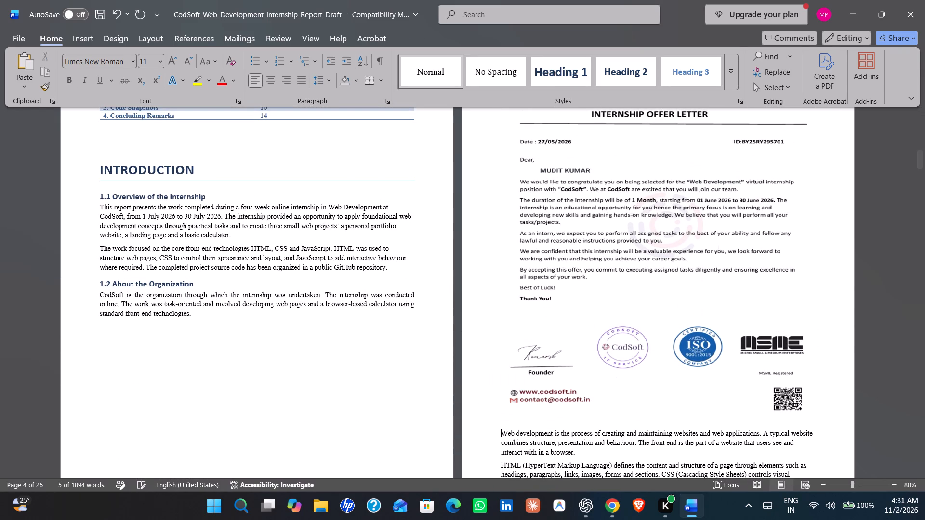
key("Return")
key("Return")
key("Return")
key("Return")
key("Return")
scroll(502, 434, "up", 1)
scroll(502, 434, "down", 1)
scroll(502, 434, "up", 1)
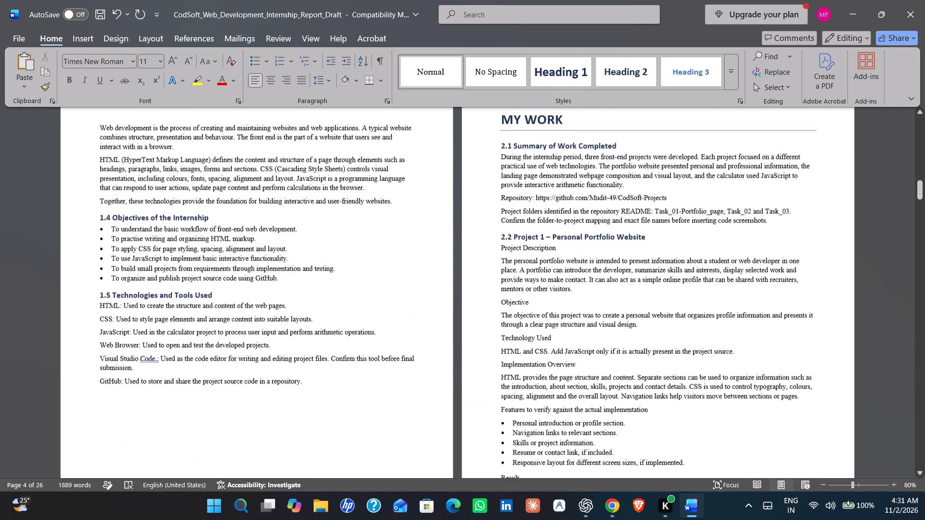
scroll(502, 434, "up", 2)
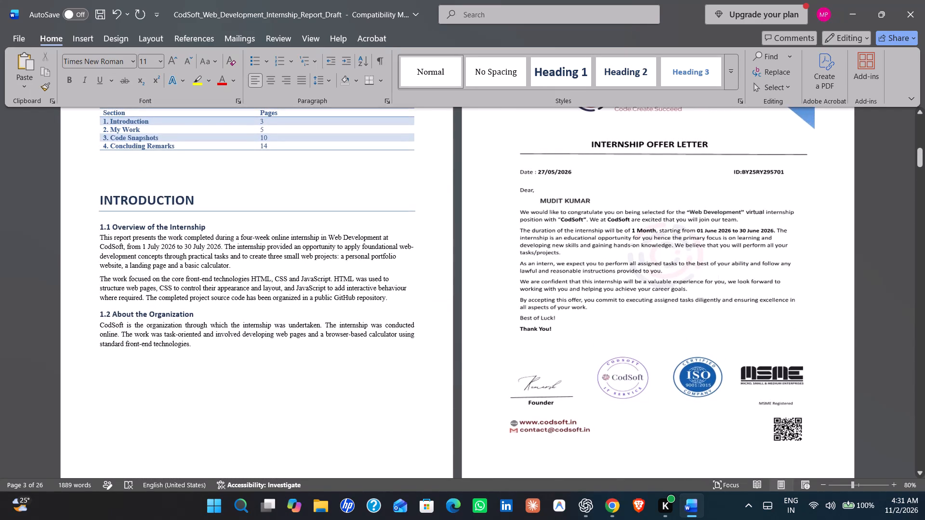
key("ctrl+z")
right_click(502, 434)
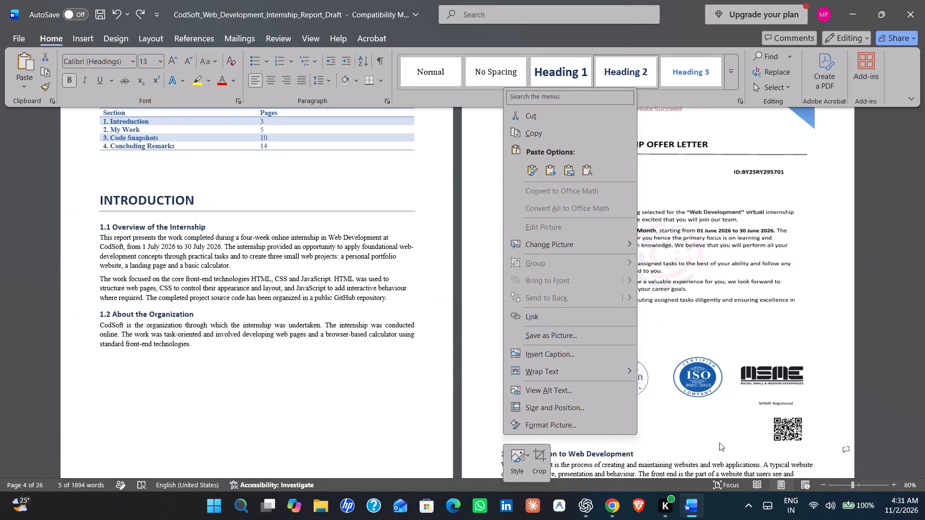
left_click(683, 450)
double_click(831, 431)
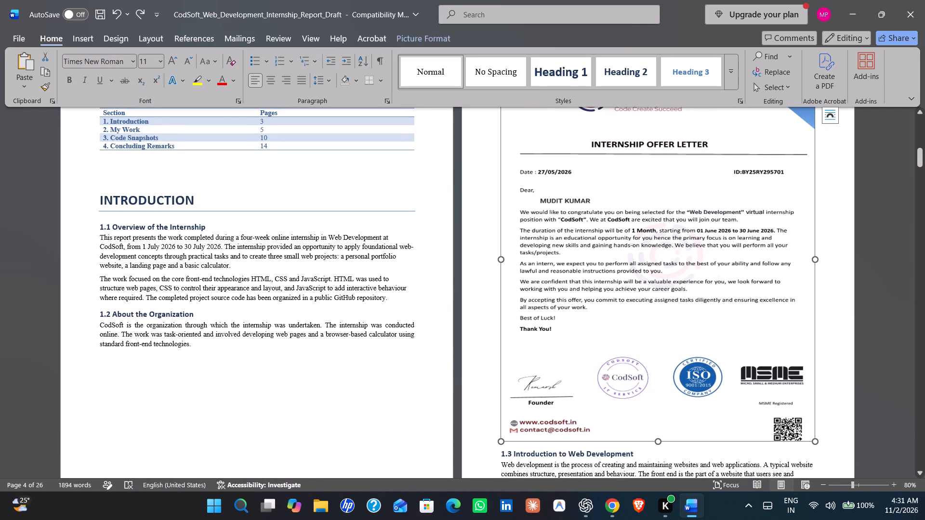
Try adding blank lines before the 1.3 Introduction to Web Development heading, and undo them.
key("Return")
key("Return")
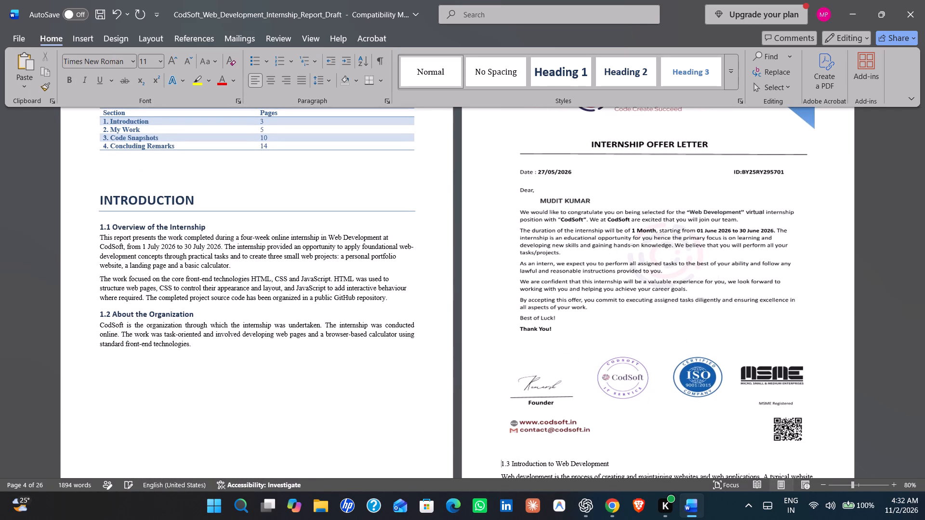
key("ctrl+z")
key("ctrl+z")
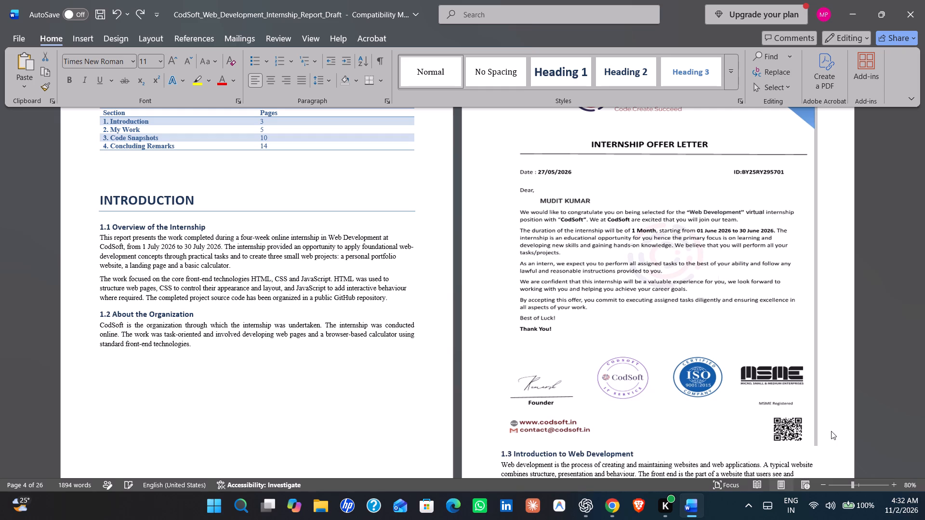
Look through the report's pages before and after the offer letter to check the layout.
scroll(808, 401, "down", 1)
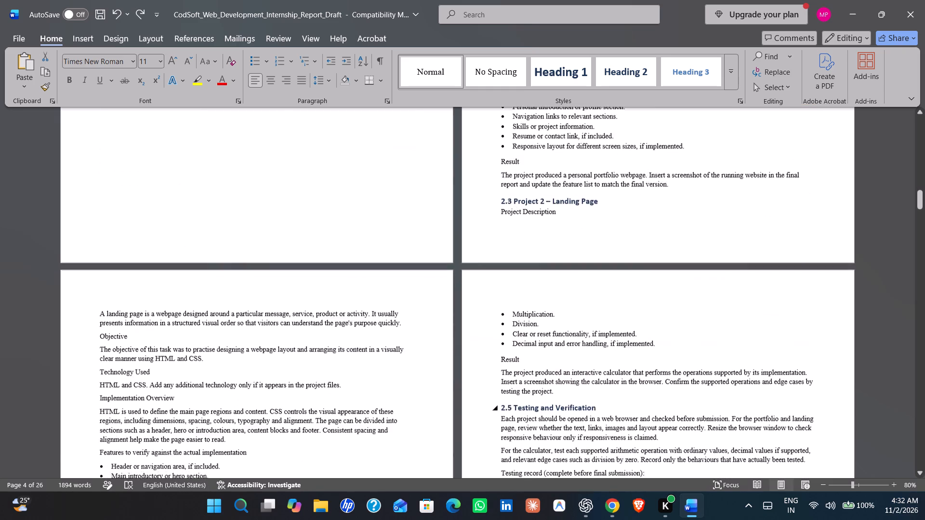
scroll(808, 401, "down", 2)
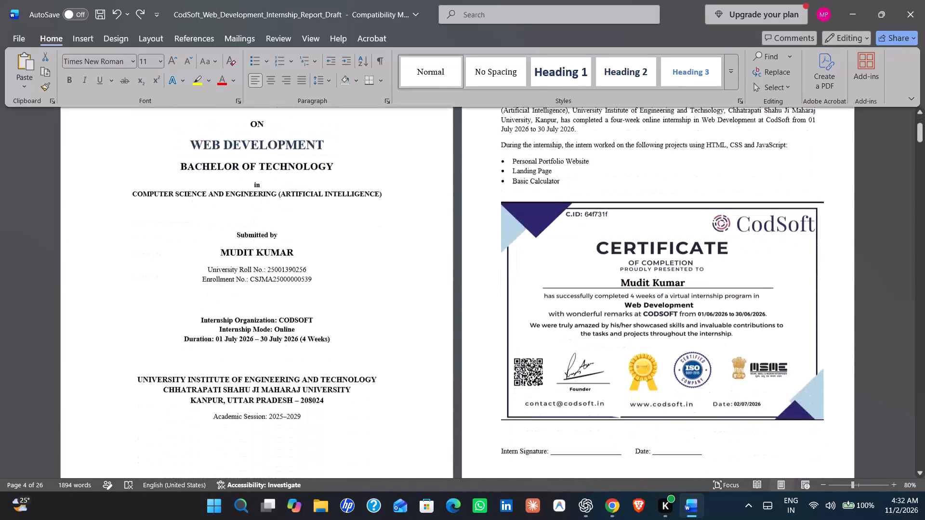
scroll(808, 401, "down", 1)
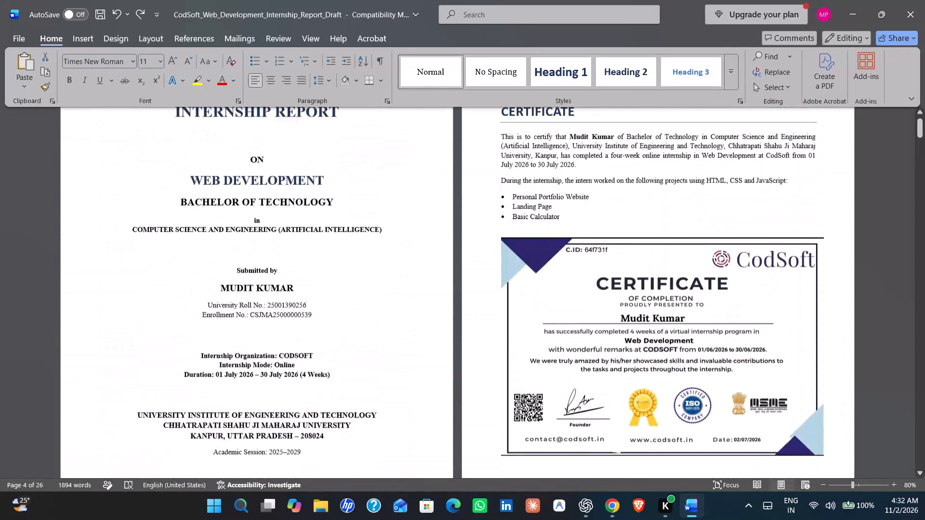
scroll(808, 401, "down", 1)
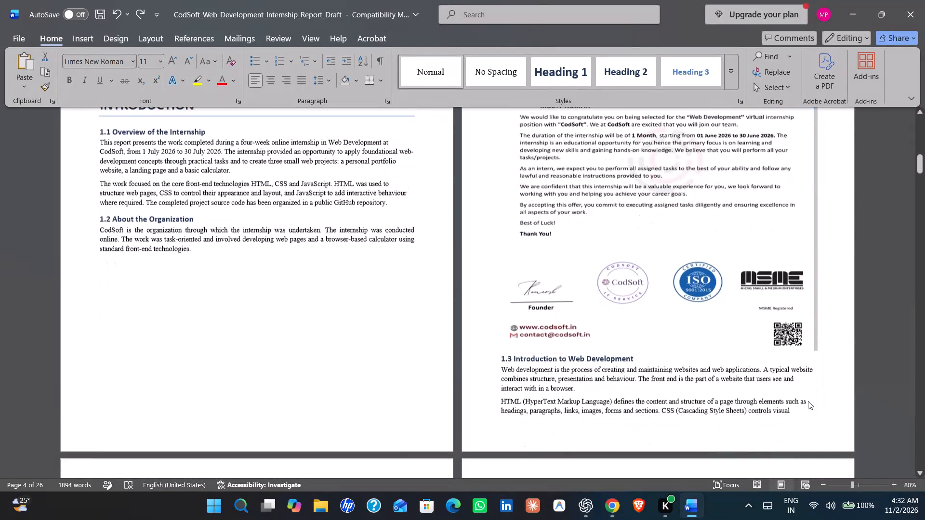
scroll(808, 401, "down", 2)
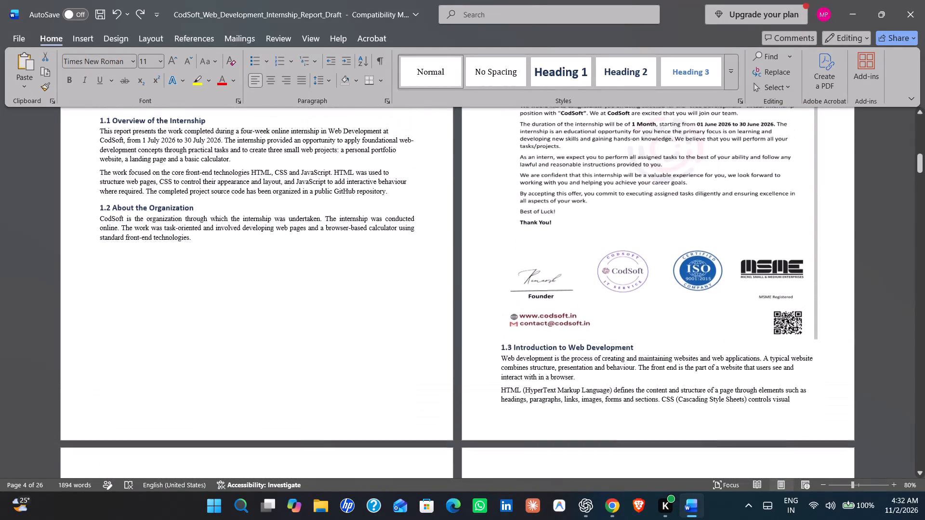
scroll(808, 401, "down", 1)
Extend the crop of the offer letter picture slightly past its top edge, making it 7.93" high.
left_click(725, 277)
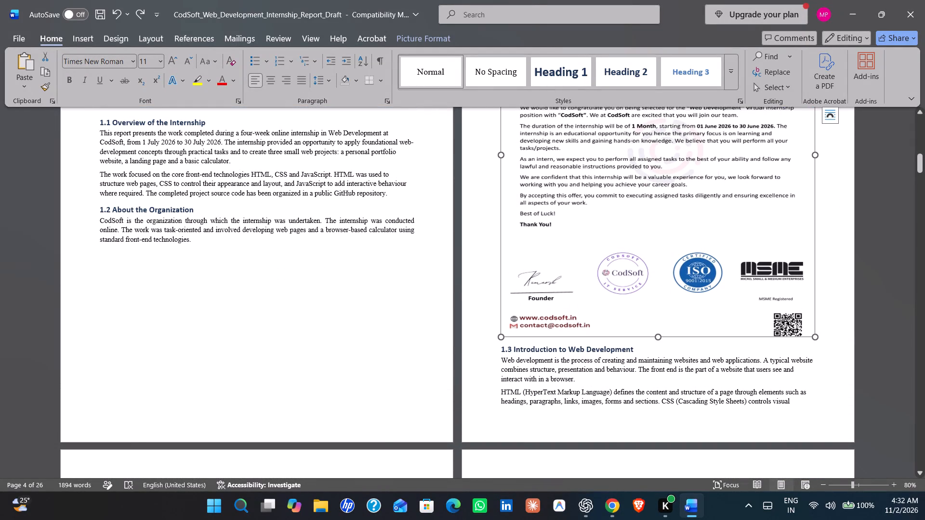
scroll(647, 258, "up", 1)
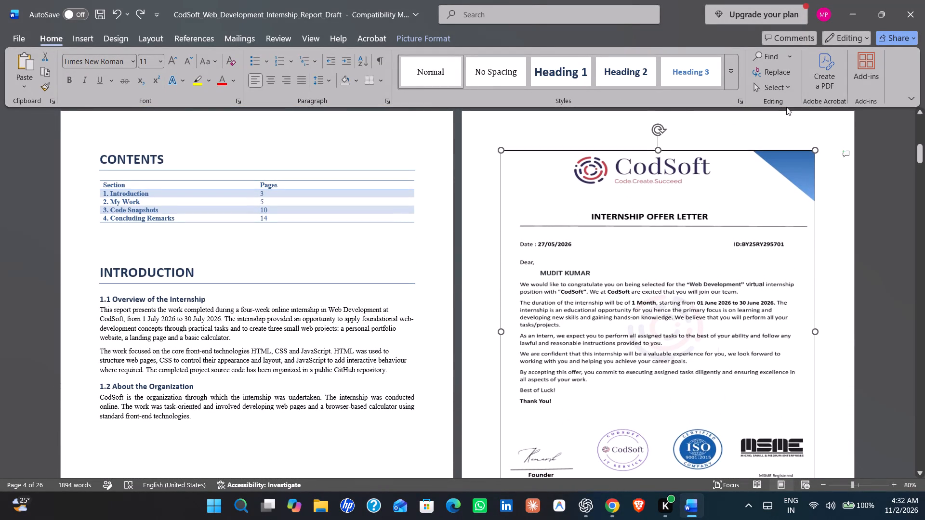
left_click(428, 30)
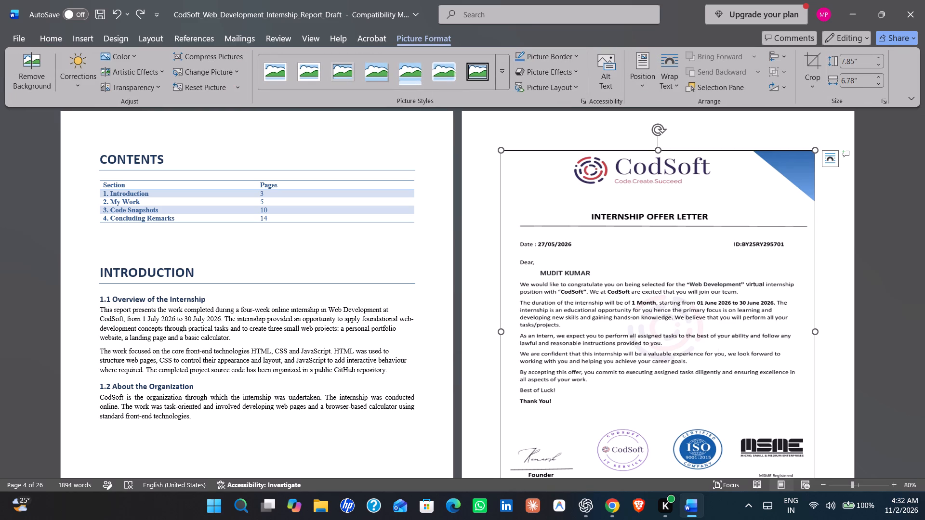
left_click(815, 66)
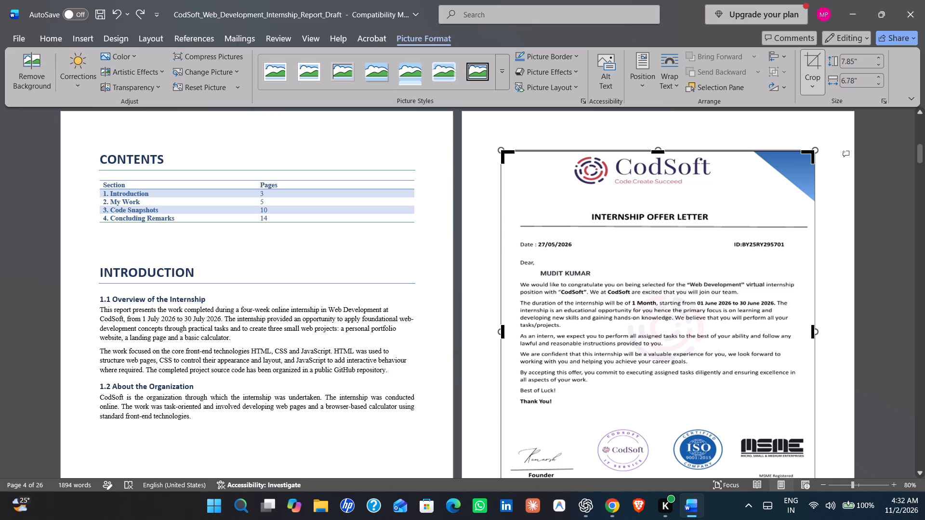
left_click_drag(660, 151, 664, 145)
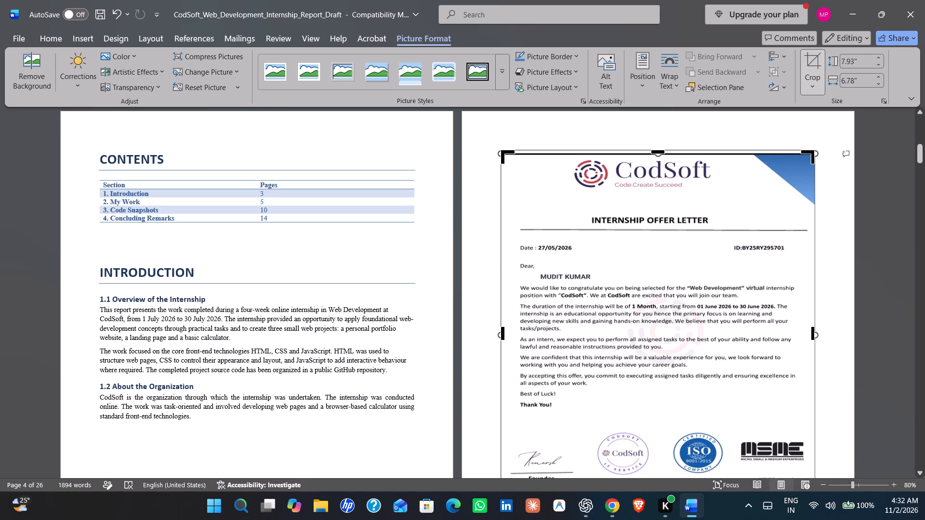
scroll(665, 288, "down", 1)
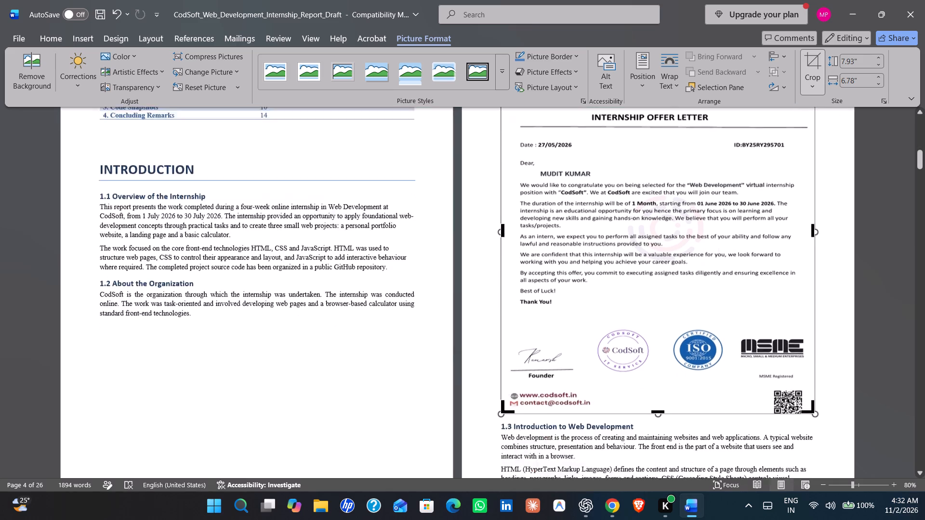
scroll(665, 288, "down", 2)
left_click(571, 335)
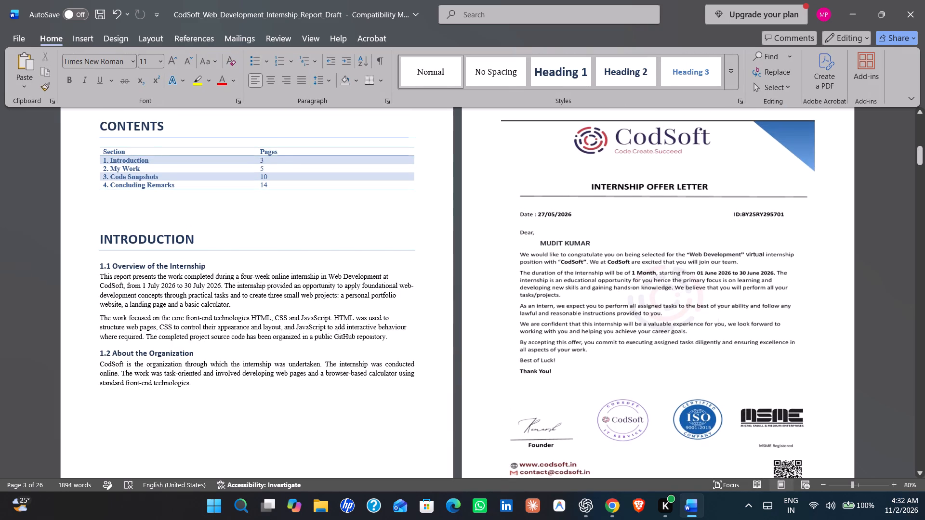
Move section 1.3 Introduction to Web Development onto the page after the offer letter by inserting two blank lines before its heading.
scroll(734, 299, "down", 4)
scroll(697, 330, "down", 2)
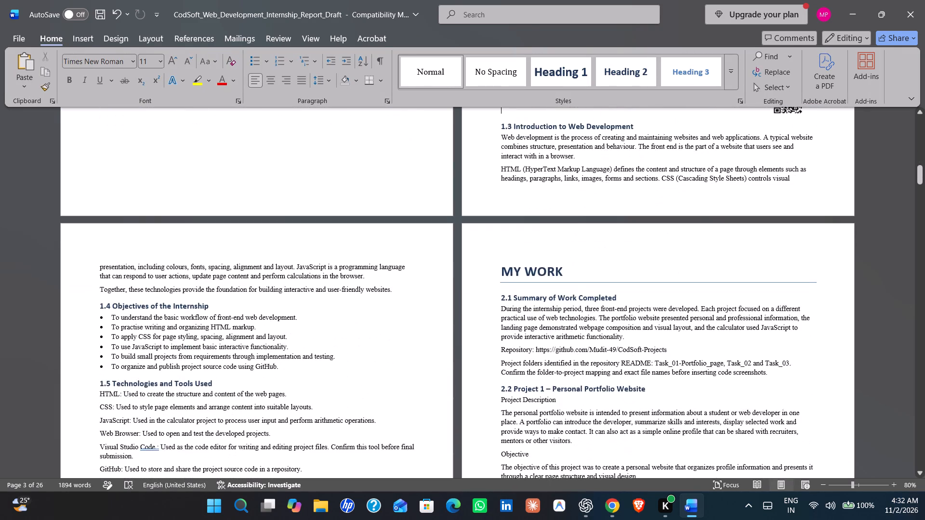
scroll(534, 363, "down", 1)
scroll(451, 371, "down", 1)
scroll(448, 364, "up", 2)
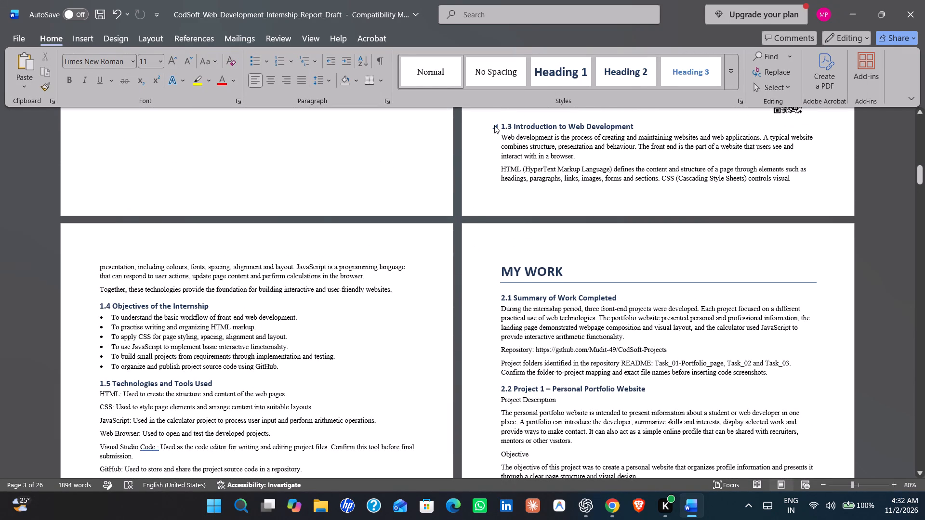
left_click(494, 125)
left_click(502, 126)
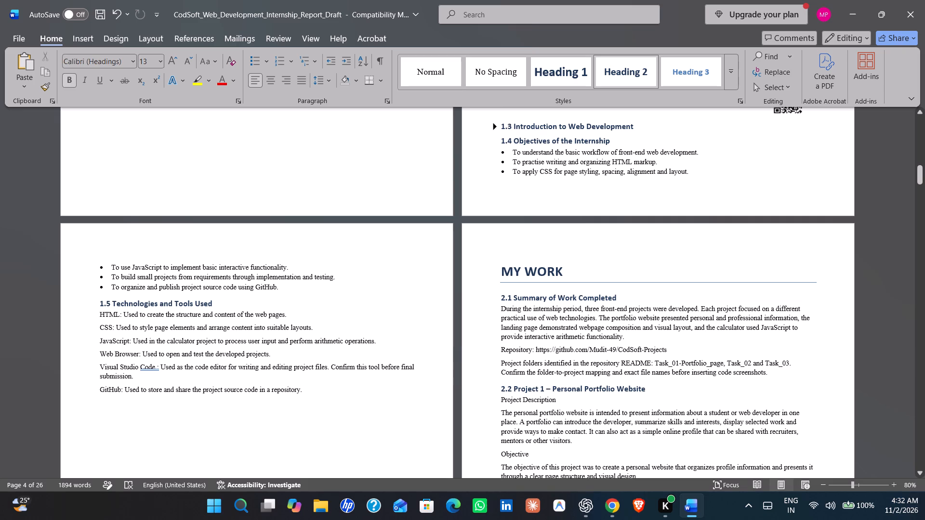
left_click(494, 128)
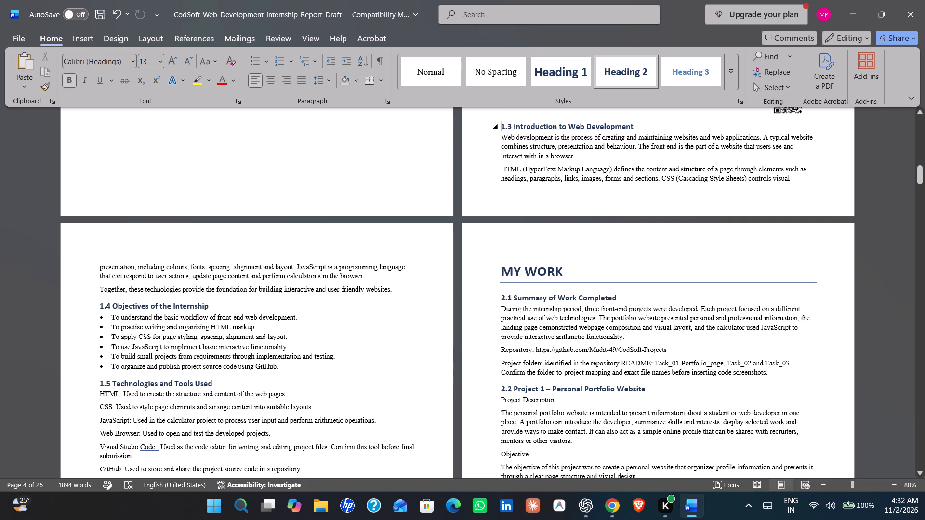
key("Return")
key("Return")
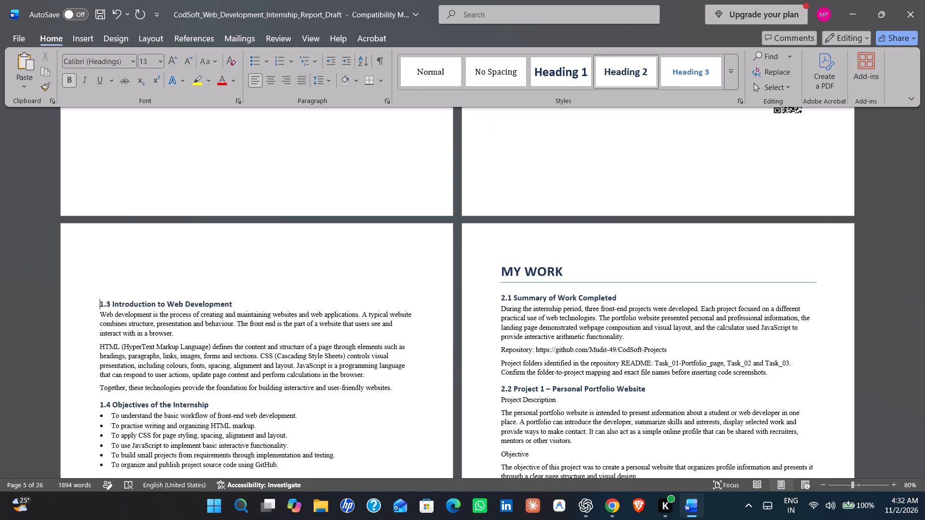
scroll(501, 133, "down", 1)
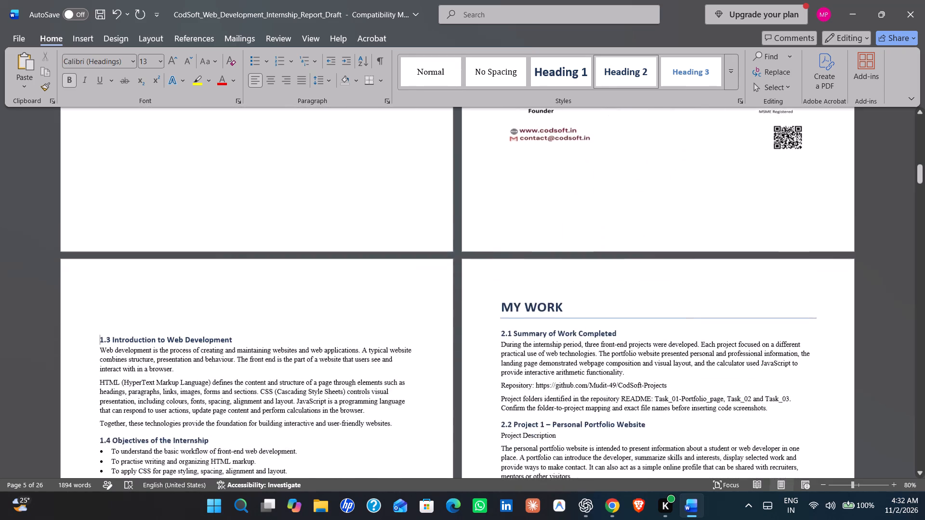
scroll(501, 133, "down", 1)
scroll(501, 133, "up", 1)
key("BackSpace")
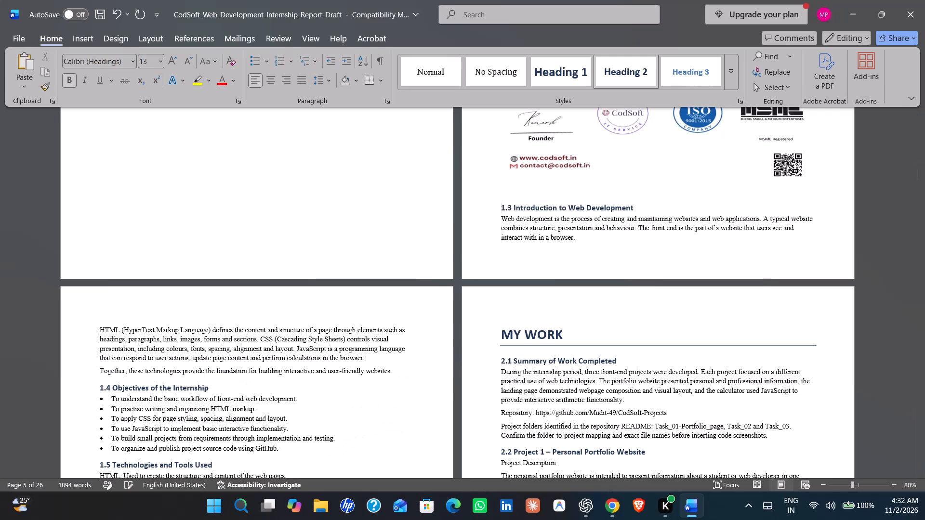
key("Return")
Renumber the Overview of the Internship heading as 1 and the About the Organization heading as 2.
scroll(501, 133, "up", 1)
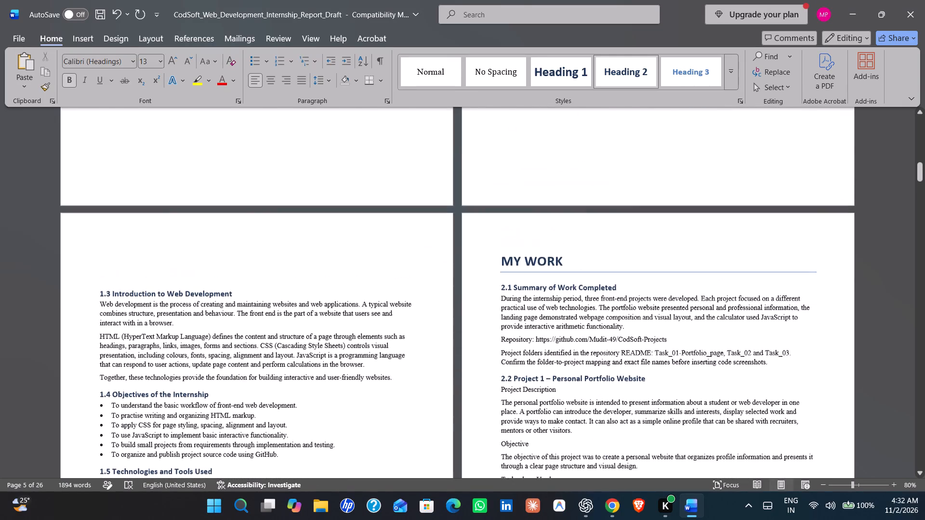
scroll(501, 133, "up", 1)
scroll(501, 133, "down", 1)
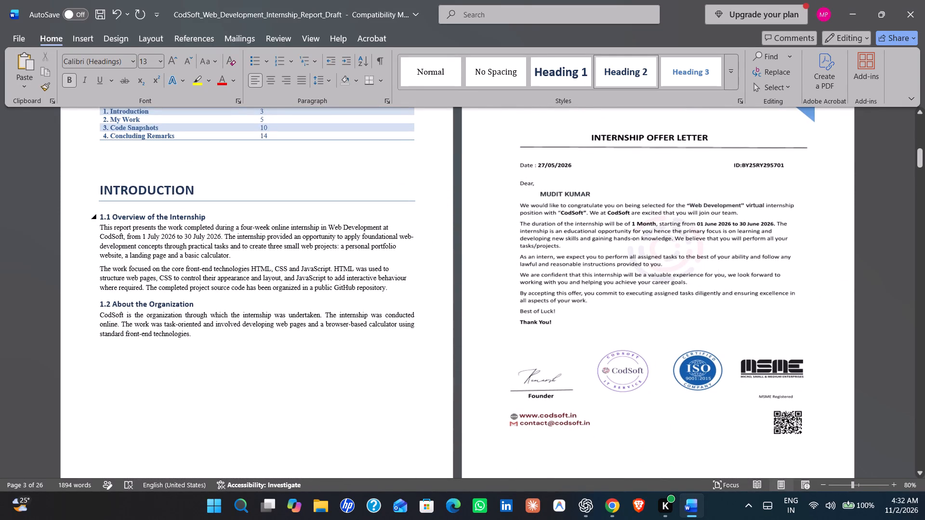
left_click(109, 216)
left_click(109, 216)
key("BackSpace")
key("BackSpace")
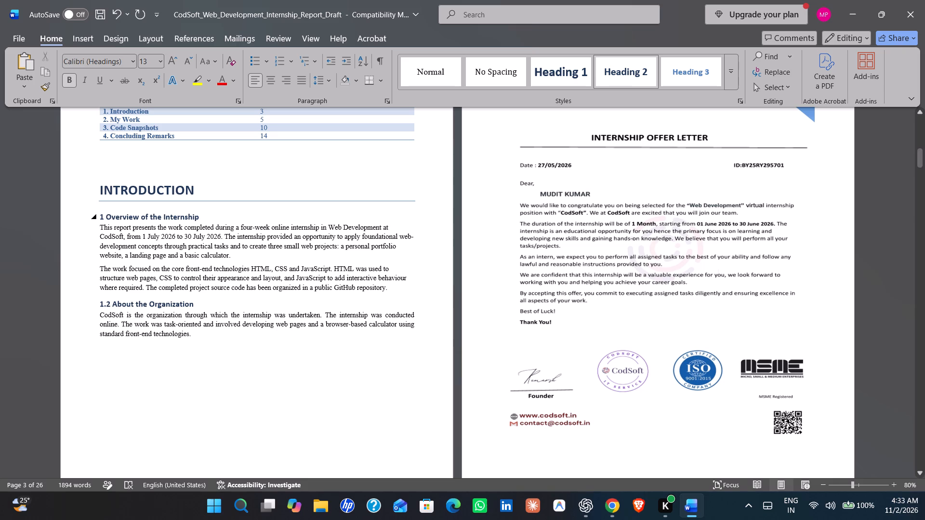
left_click(110, 302)
key("BackSpace")
key("BackSpace")
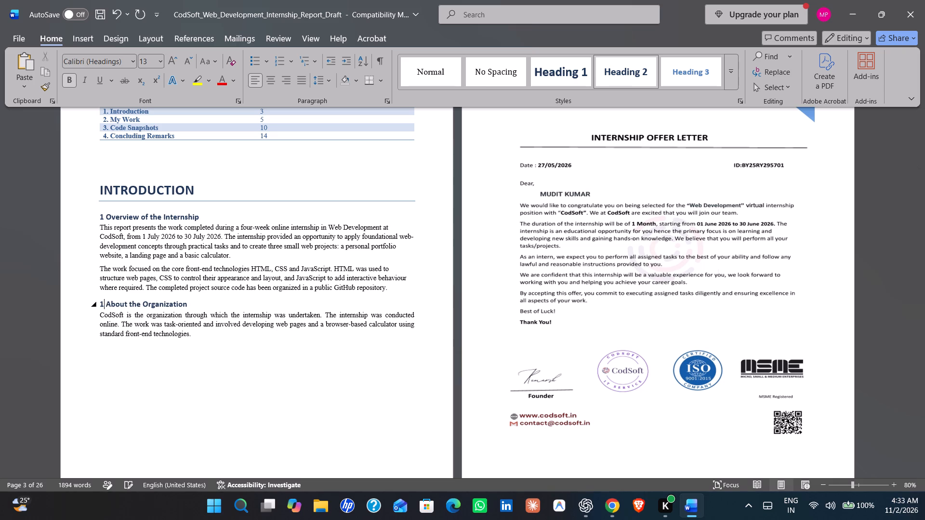
key("BackSpace")
key("2")
Add a period after the numbers of the first two Introduction headings, making them "1. Overview of the Internship" and "2. About the Organization".
left_click(104, 215)
key("comma")
key("BackSpace")
key("period")
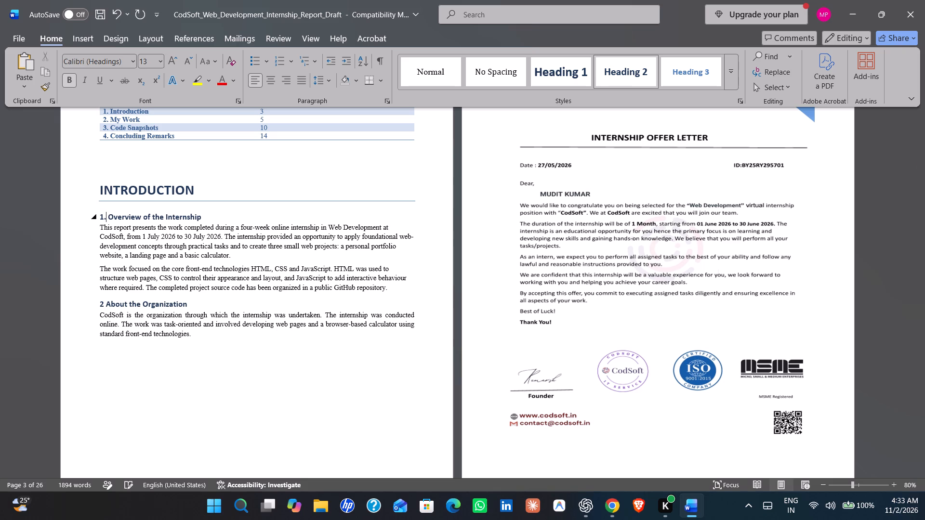
left_click(105, 304)
key("BackSpace")
key("period")
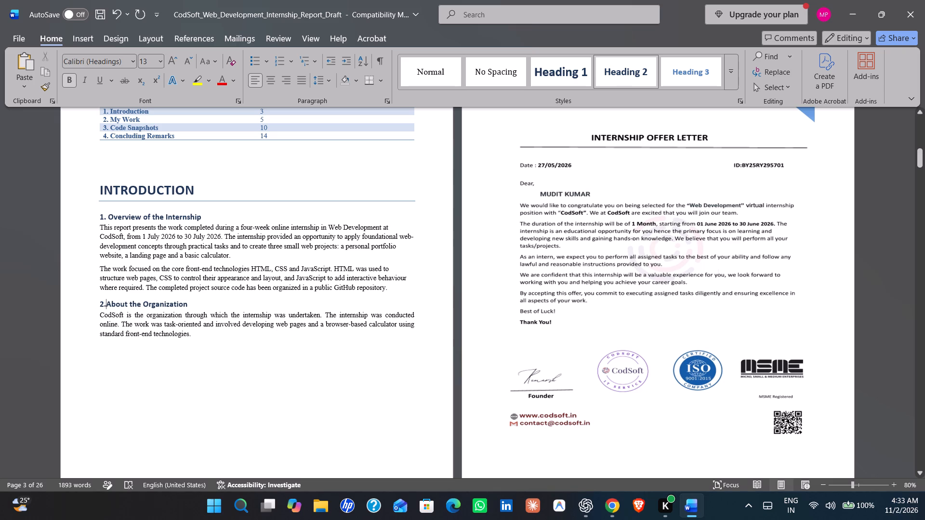
key("space")
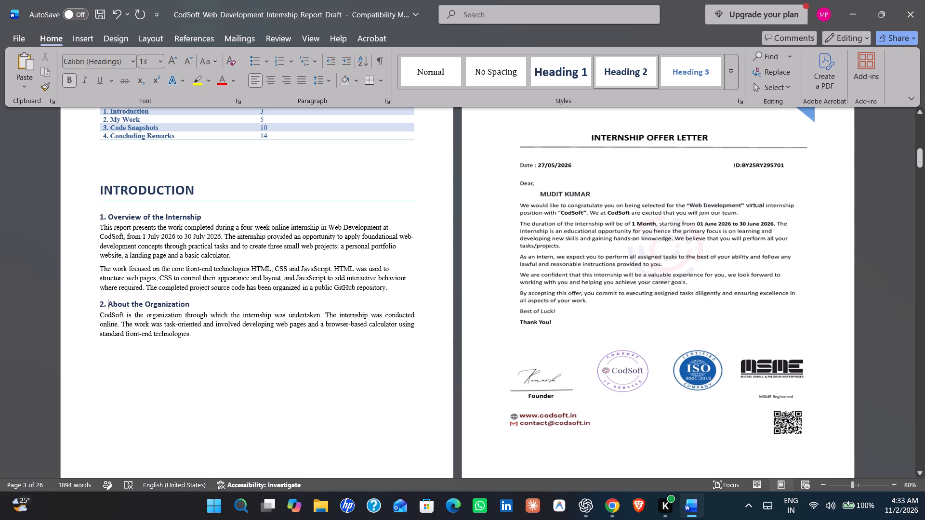
Review the cover page and the certificate page at the start of the report.
scroll(528, 301, "up", 10)
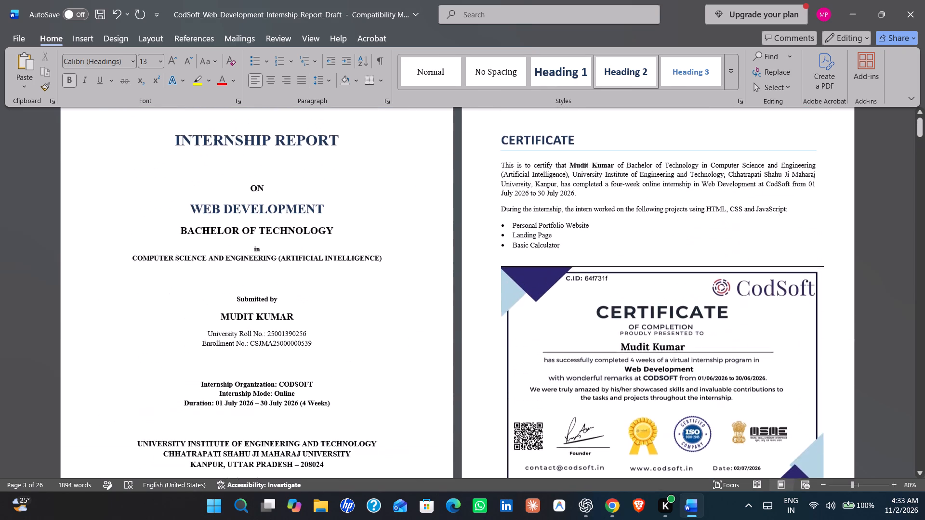
scroll(551, 325, "up", 2)
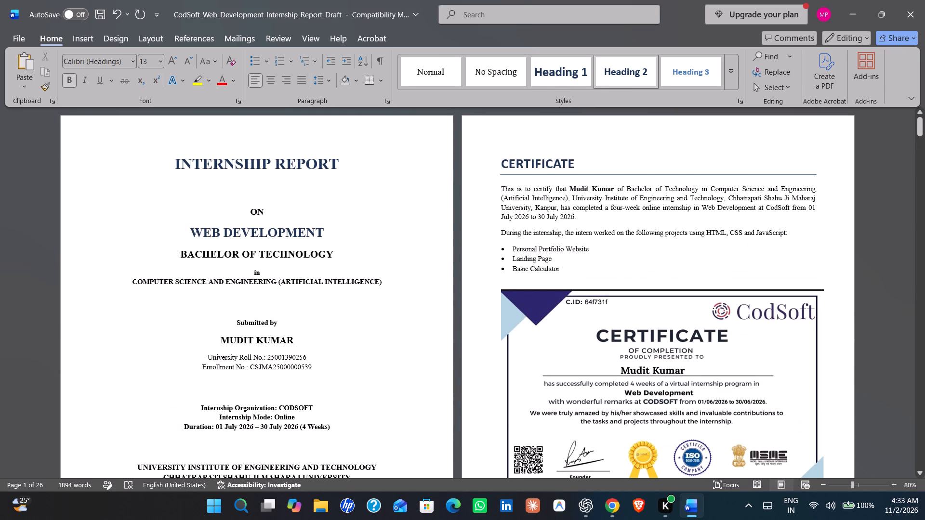
scroll(251, 333, "down", 2)
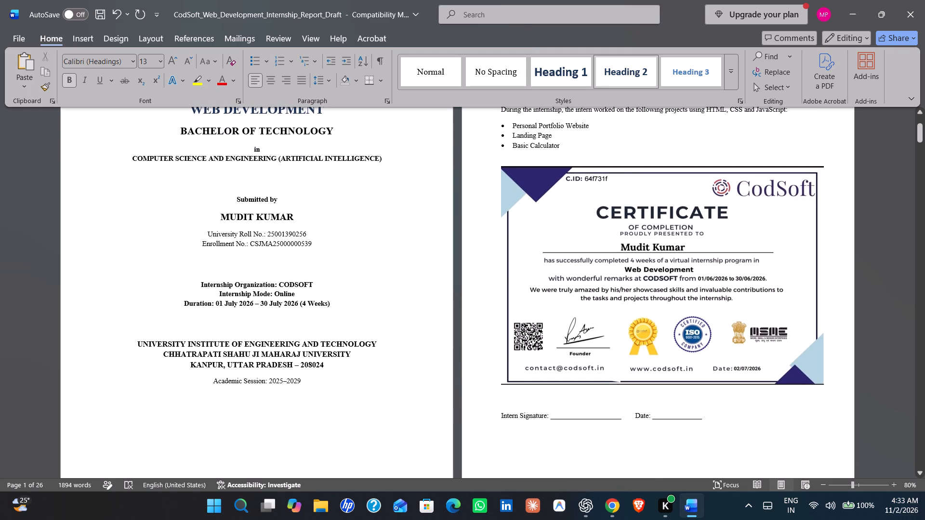
Remove the number 1.3 from the Introduction to Web Development heading.
scroll(205, 369, "down", 2)
scroll(202, 359, "up", 2)
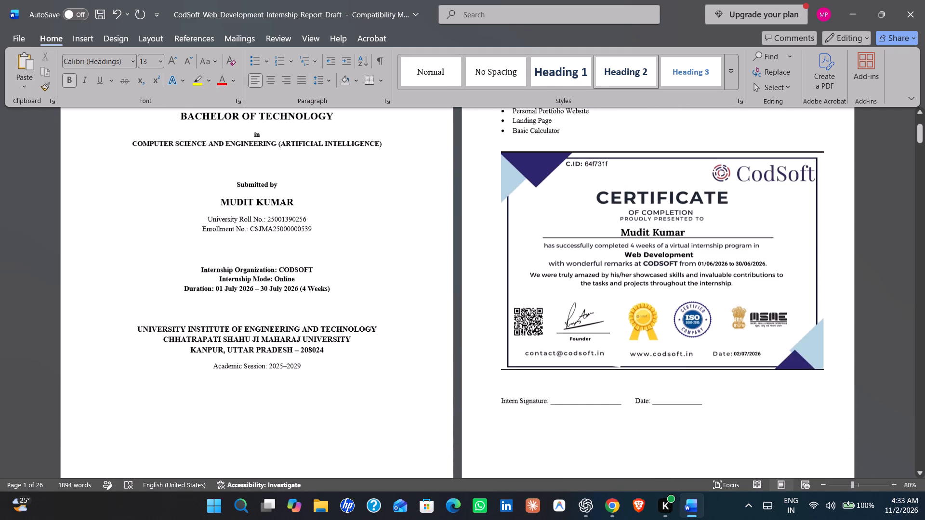
scroll(164, 444, "down", 6)
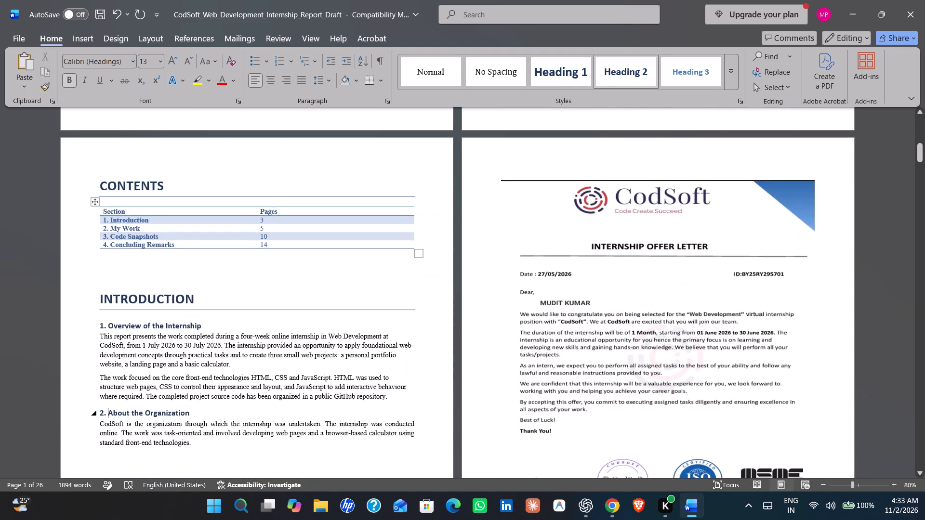
scroll(168, 417, "down", 2)
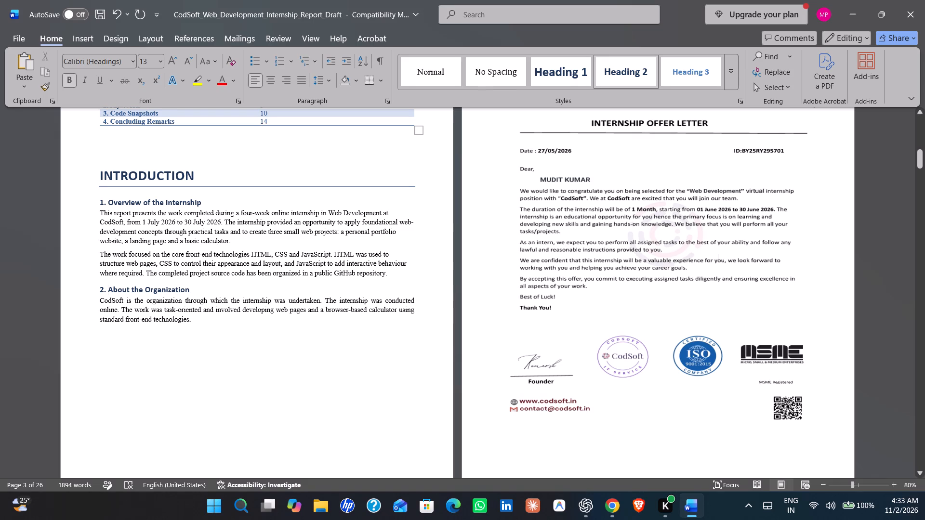
scroll(610, 278, "down", 4)
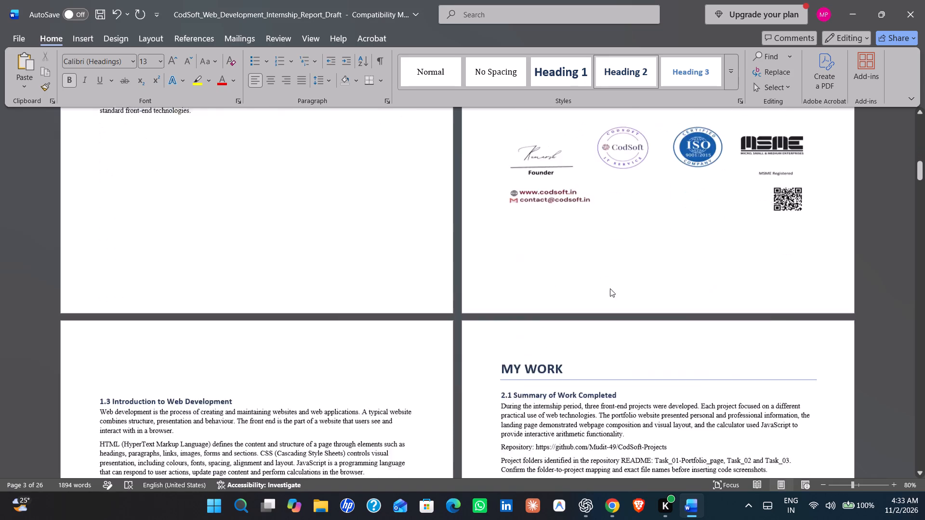
scroll(444, 336, "down", 1)
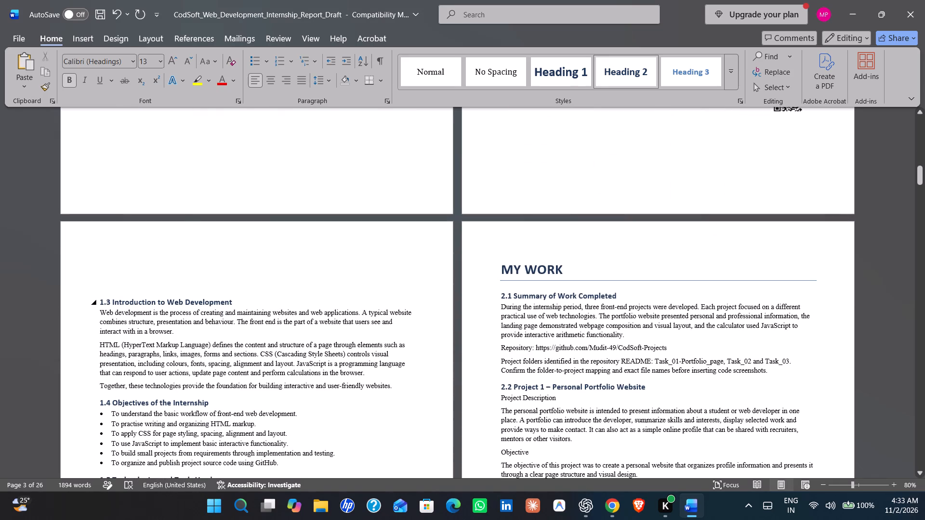
left_click_drag(112, 301, 95, 301)
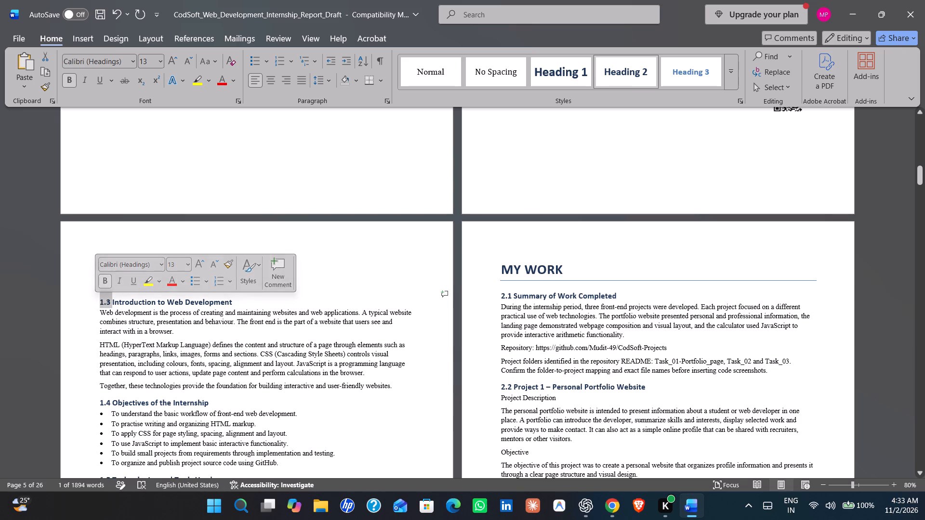
key("BackSpace")
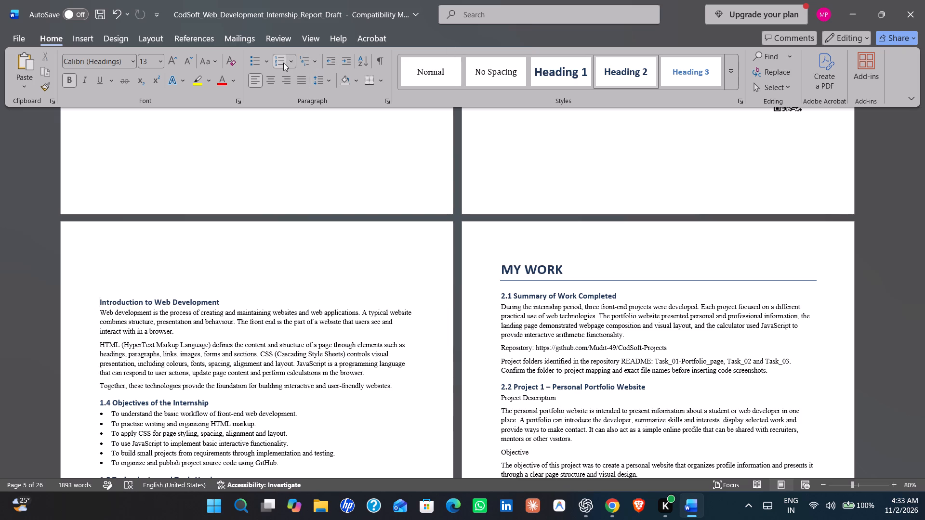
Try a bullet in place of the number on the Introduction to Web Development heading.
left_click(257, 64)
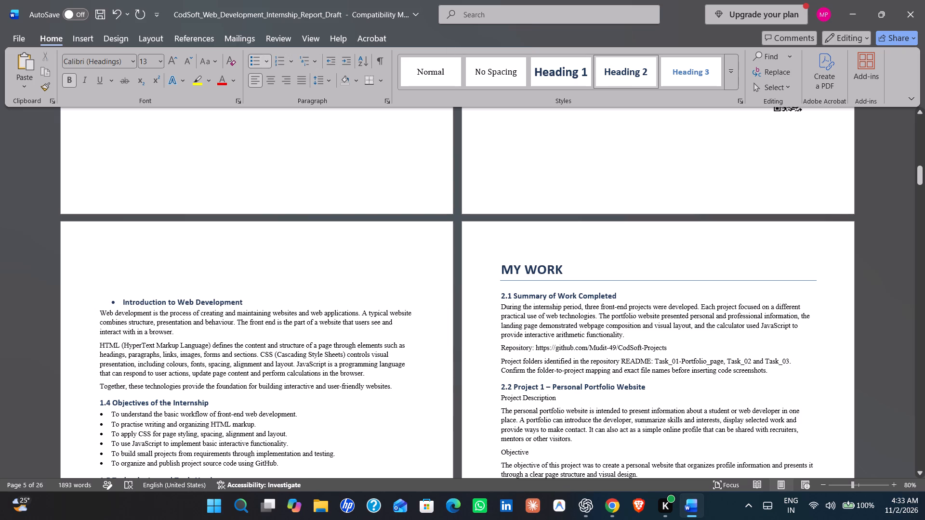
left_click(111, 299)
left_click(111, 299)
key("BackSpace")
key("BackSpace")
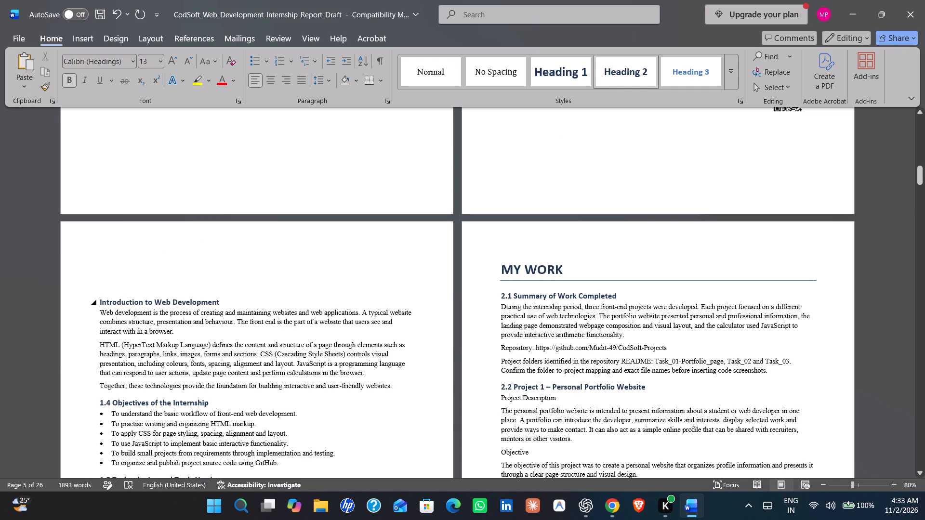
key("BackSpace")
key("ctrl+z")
Remove the numbers 1.4 and 1.5 from the Objectives of the Internship and Technologies and Tools Used headings.
left_click_drag(110, 403, 83, 402)
key("BackSpace")
scroll(218, 369, "down", 1)
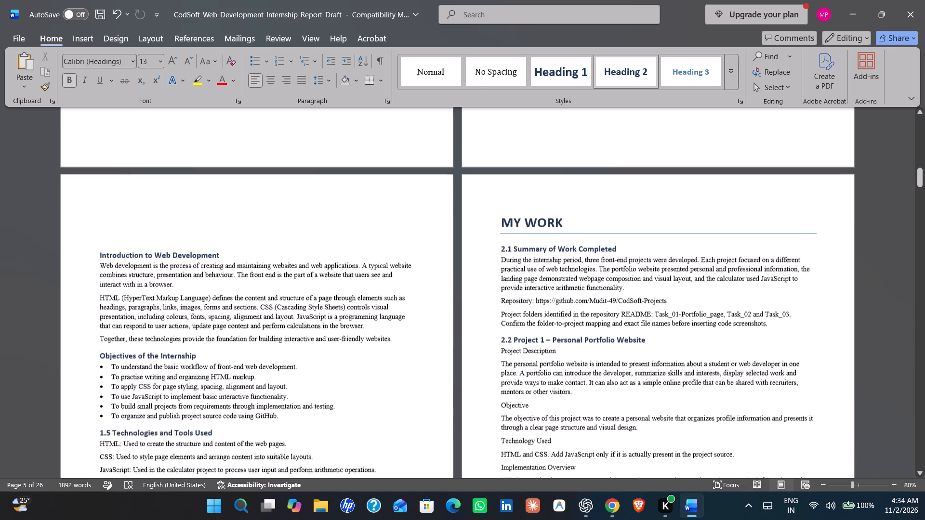
scroll(218, 369, "down", 3)
left_click_drag(111, 234, 92, 236)
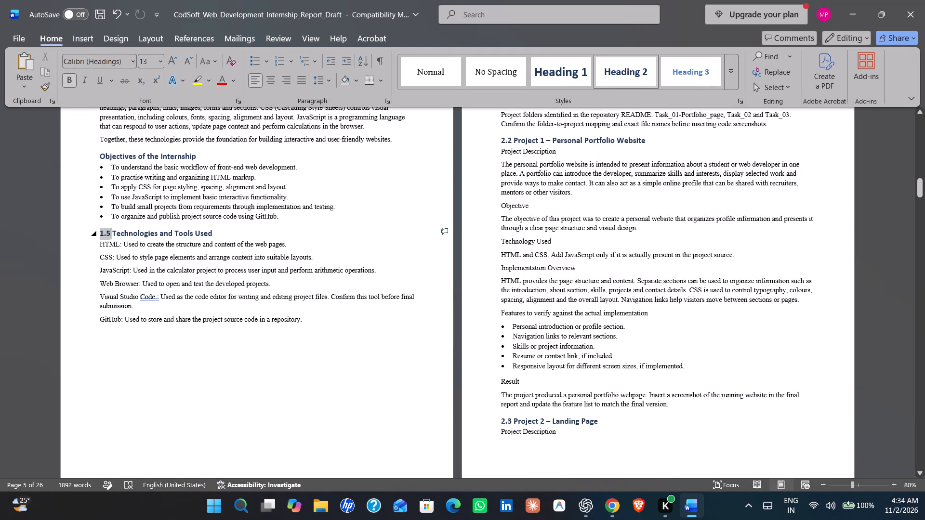
left_click_drag(92, 236, 92, 236)
key("BackSpace")
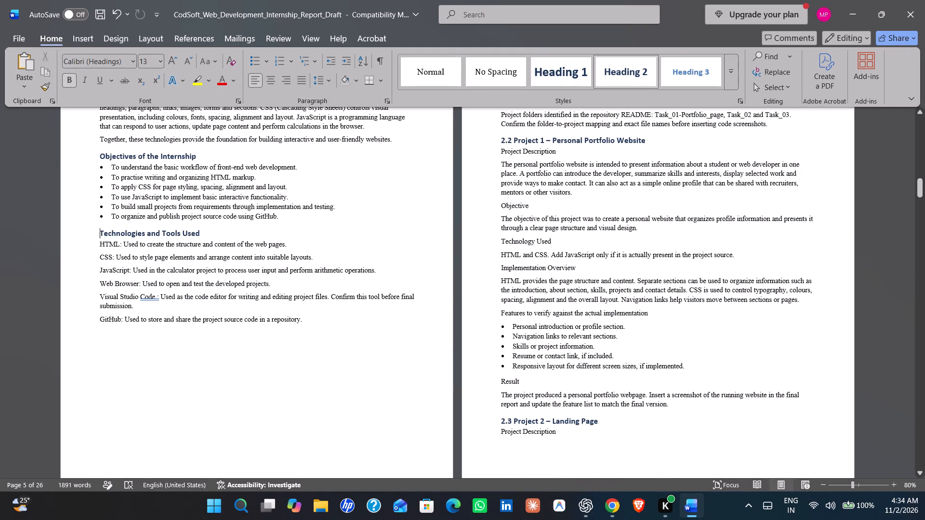
Under My Work, remove the numbers 2.1 and 2.2 from the Summary of Work Completed and Project 1 – Personal Portfolio Website headings.
scroll(276, 342, "up", 1)
scroll(480, 267, "up", 2)
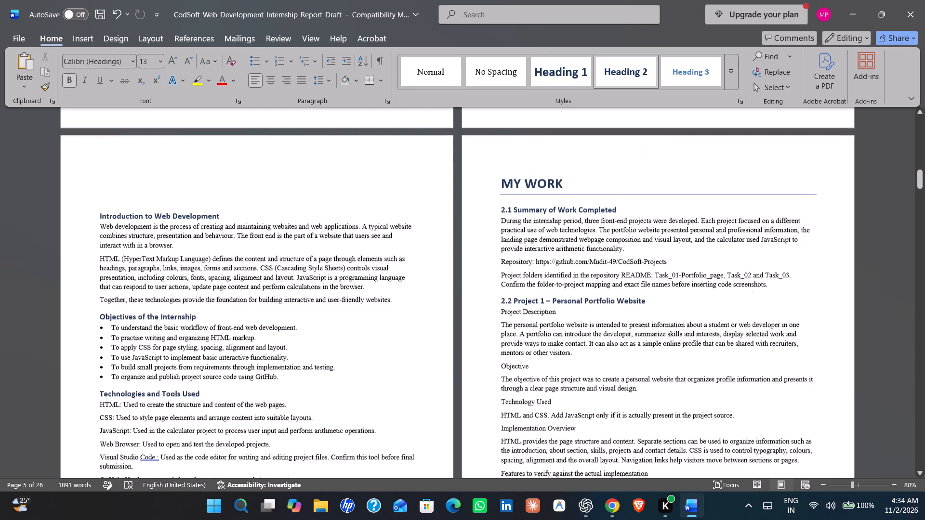
left_click_drag(511, 231, 491, 236)
key("BackSpace")
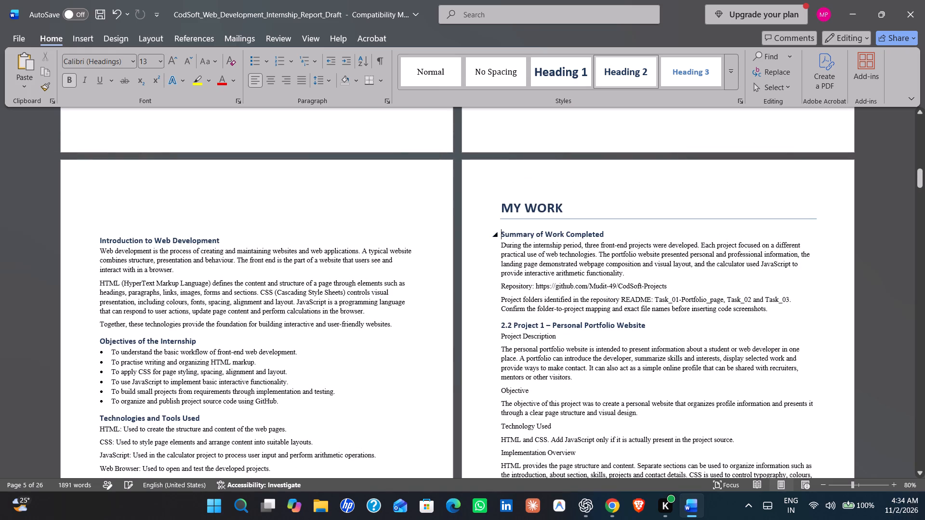
left_click_drag(511, 324, 498, 326)
key("BackSpace")
Remove the numbers 2.3 and 2.4 from the Project 2 – Landing Page and Project 3 – Basic Calculator headings under My Work.
scroll(524, 380, "down", 2)
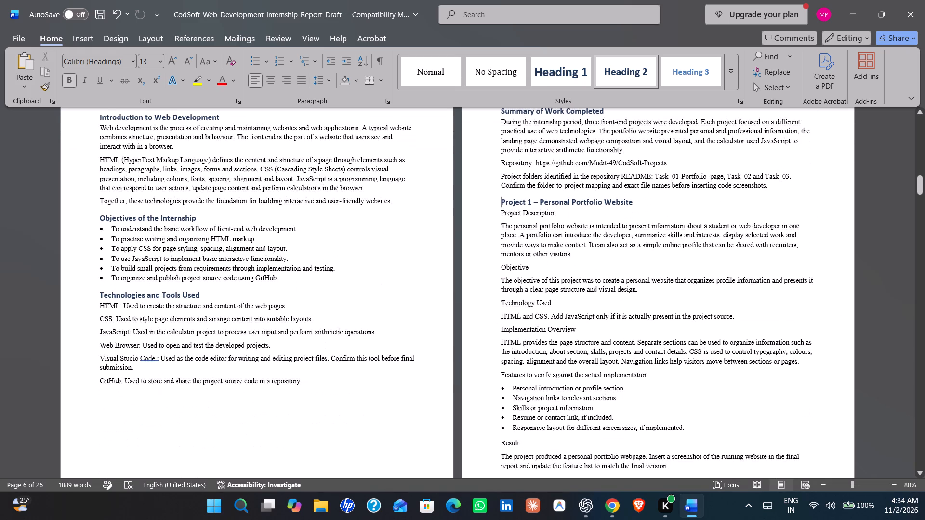
scroll(524, 374, "down", 2)
left_click_drag(513, 361, 504, 359)
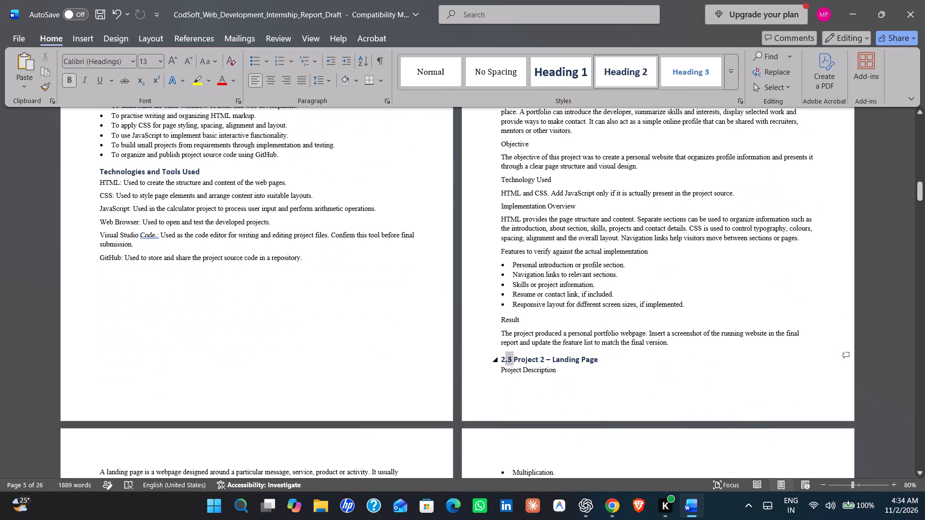
left_click_drag(504, 359, 499, 359)
key("BackSpace")
scroll(487, 381, "down", 2)
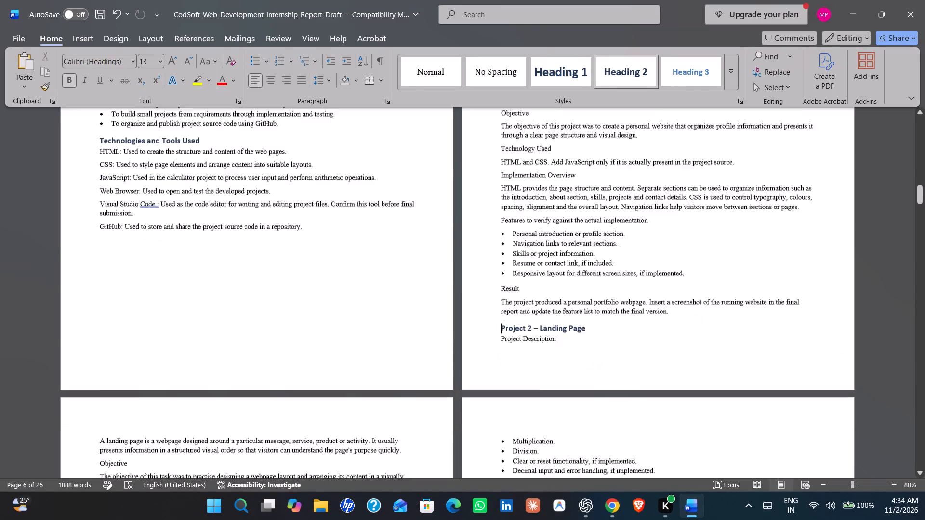
scroll(487, 381, "down", 1)
scroll(236, 310, "down", 3)
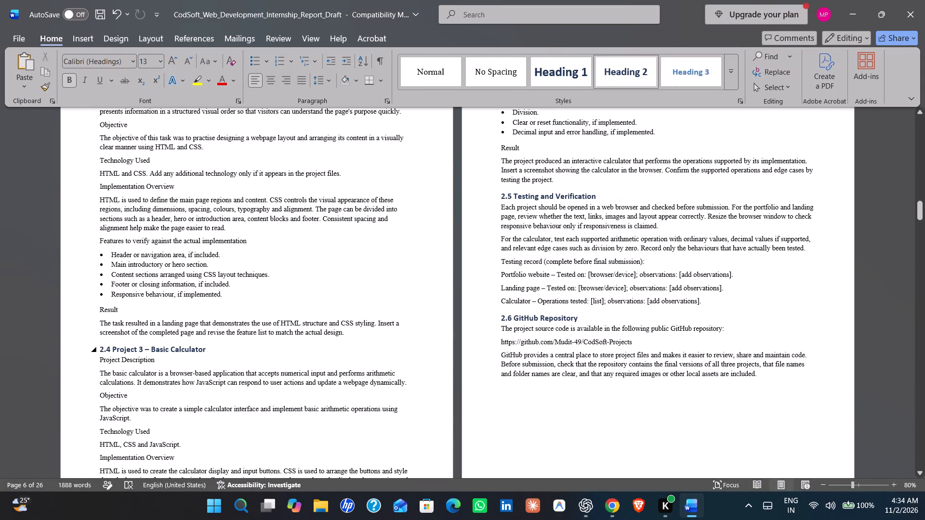
left_click_drag(112, 347, 82, 353)
key("BackSpace")
Remove the numbers 2.5 and 2.6 from the Testing and Verification and GitHub Repository headings.
scroll(330, 334, "down", 4)
scroll(349, 312, "up", 3)
scroll(542, 298, "up", 2)
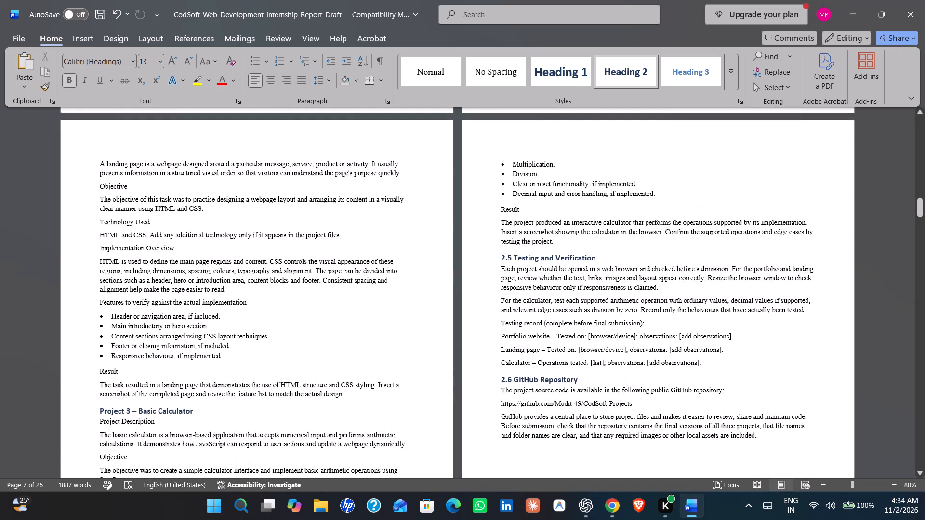
left_click_drag(513, 257, 491, 261)
key("BackSpace")
left_click_drag(511, 376, 492, 377)
key("BackSpace")
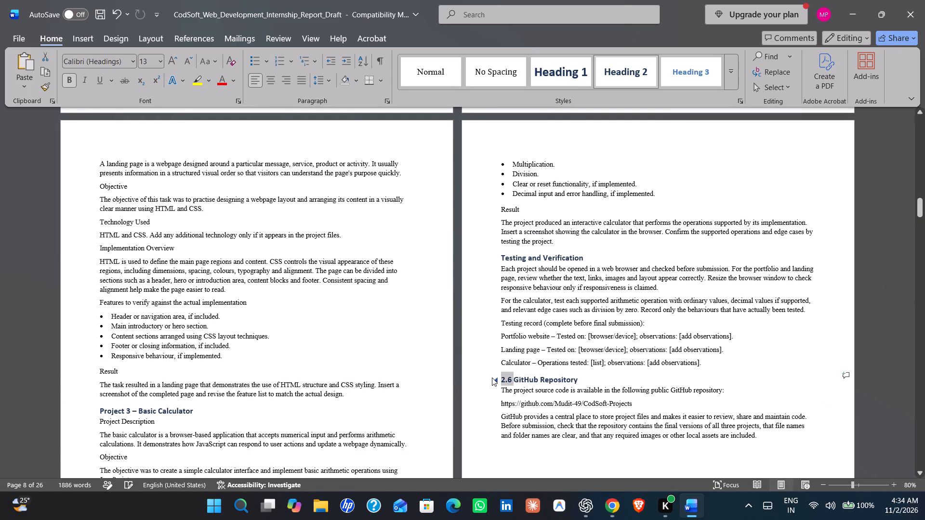
Under Code Snapshots, remove the numbers 3.1 and 3.2 from the Instructions for Adding Code Snapshots and Project 1 – Portfolio Website headings.
scroll(468, 418, "down", 4)
scroll(450, 349, "down", 3)
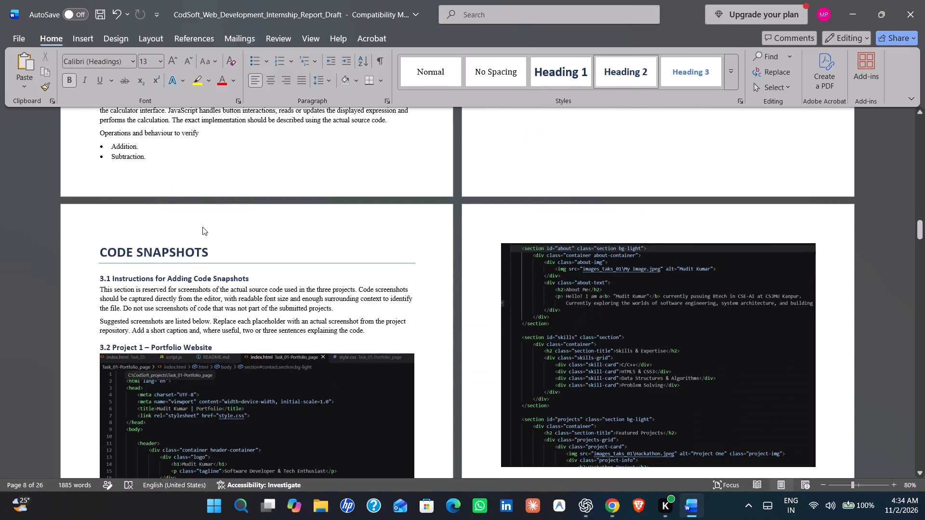
left_click_drag(110, 279, 84, 284)
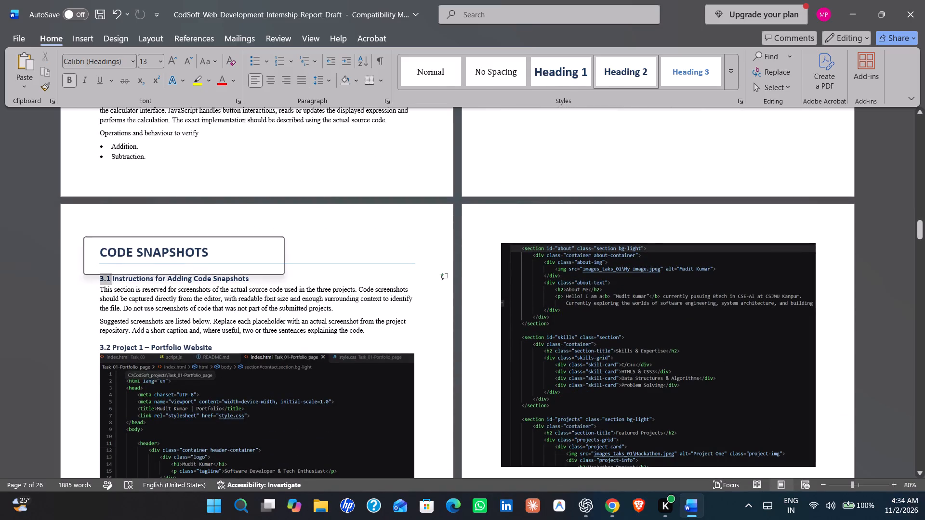
key("BackSpace")
left_click_drag(113, 347, 92, 347)
key("BackSpace")
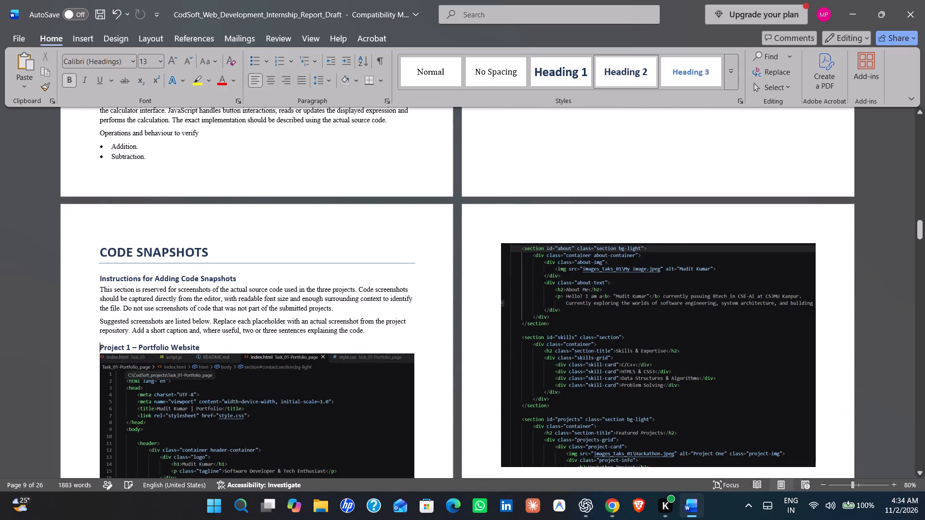
Remove the number 3.3 from the Project 2 – Landing Page heading in the Code Snapshots section.
scroll(192, 332, "down", 5)
scroll(194, 328, "up", 3)
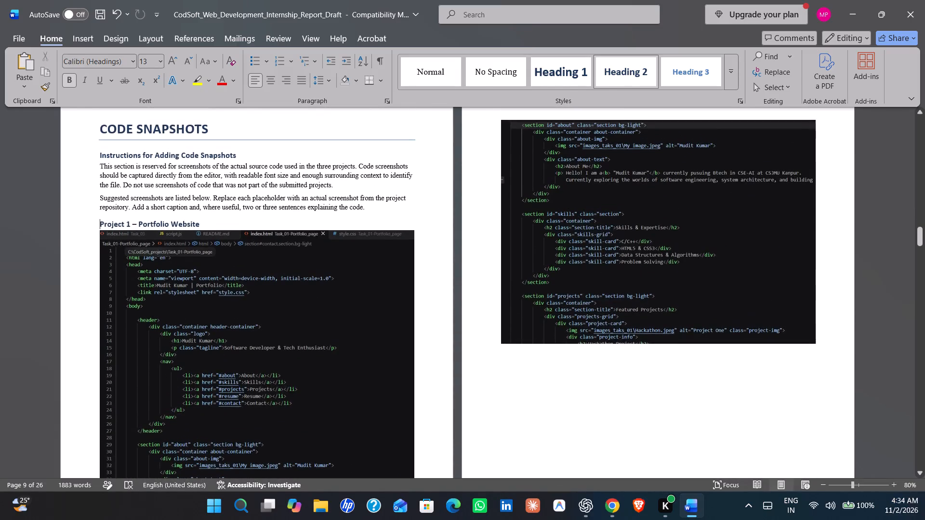
scroll(731, 349, "down", 3)
scroll(524, 406, "down", 3)
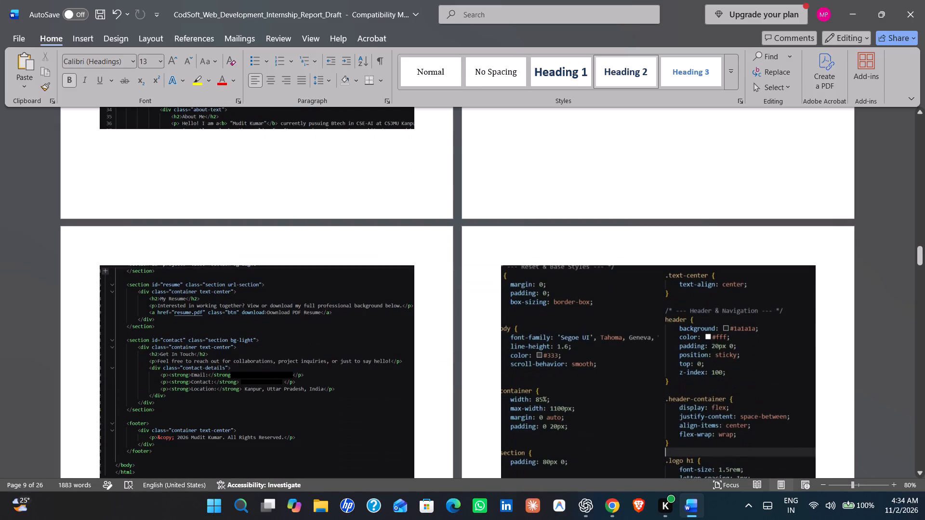
scroll(361, 350, "down", 3)
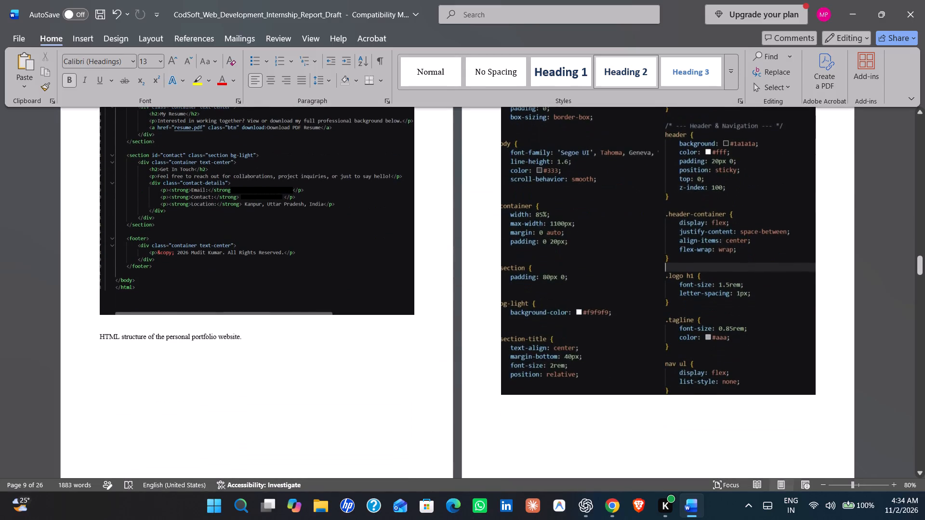
scroll(558, 311, "down", 4)
scroll(354, 364, "down", 4)
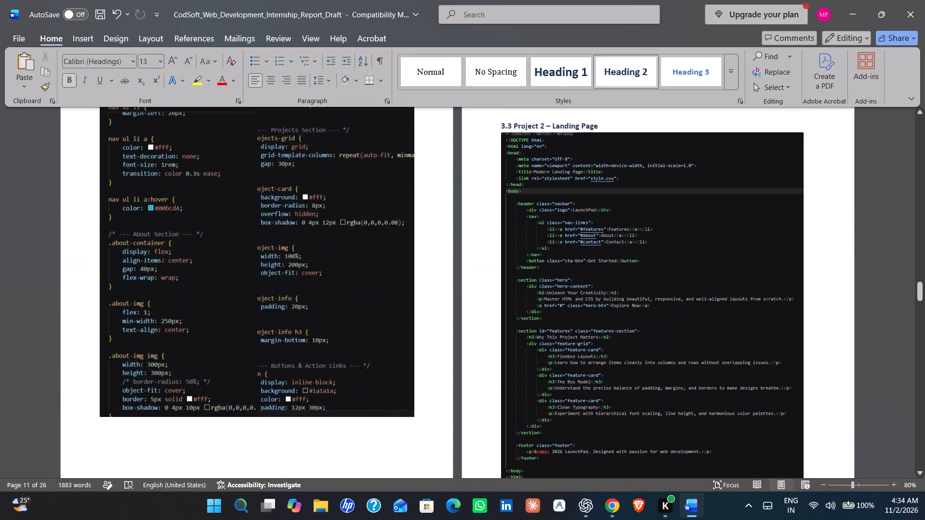
scroll(341, 374, "down", 2)
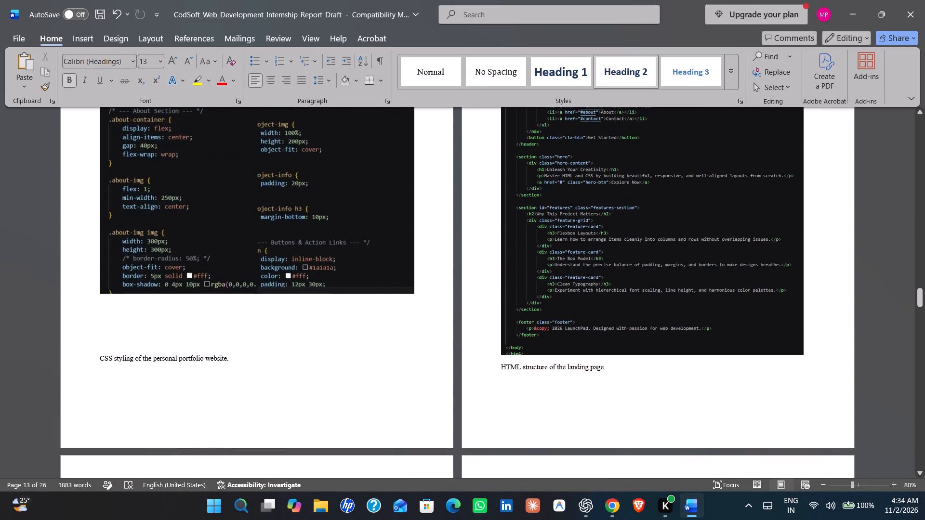
scroll(579, 314, "up", 2)
scroll(579, 314, "down", 4)
scroll(579, 314, "up", 6)
left_click_drag(516, 254, 492, 251)
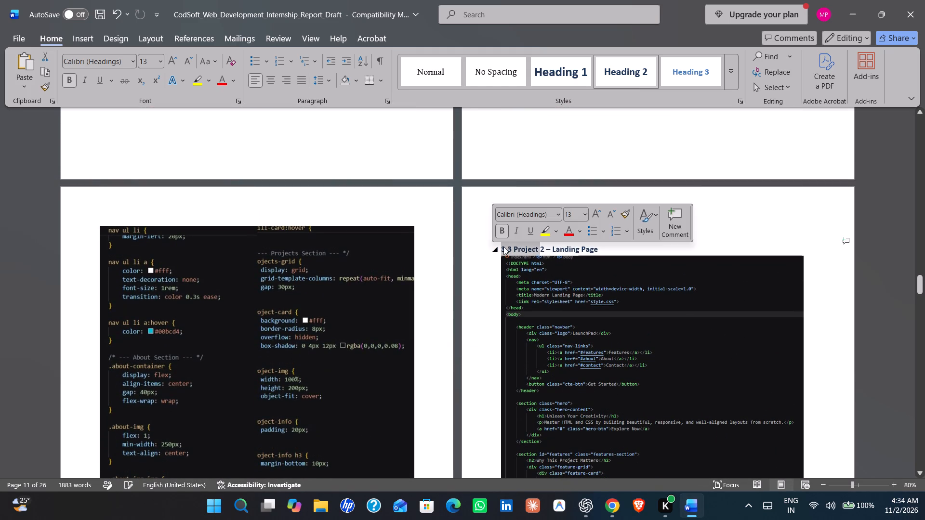
left_click(508, 248)
left_click(513, 248)
left_click_drag(513, 248, 494, 249)
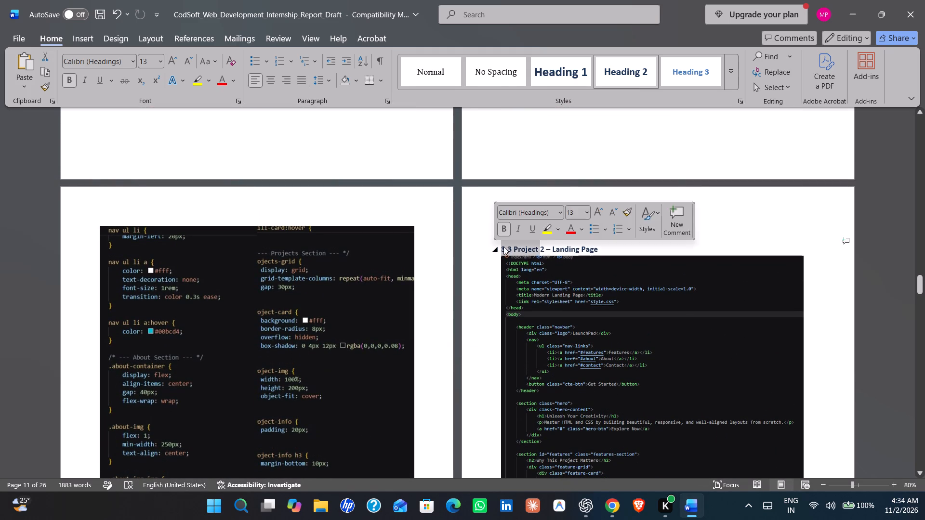
left_click(507, 248)
left_click(514, 247)
left_click_drag(514, 247, 505, 247)
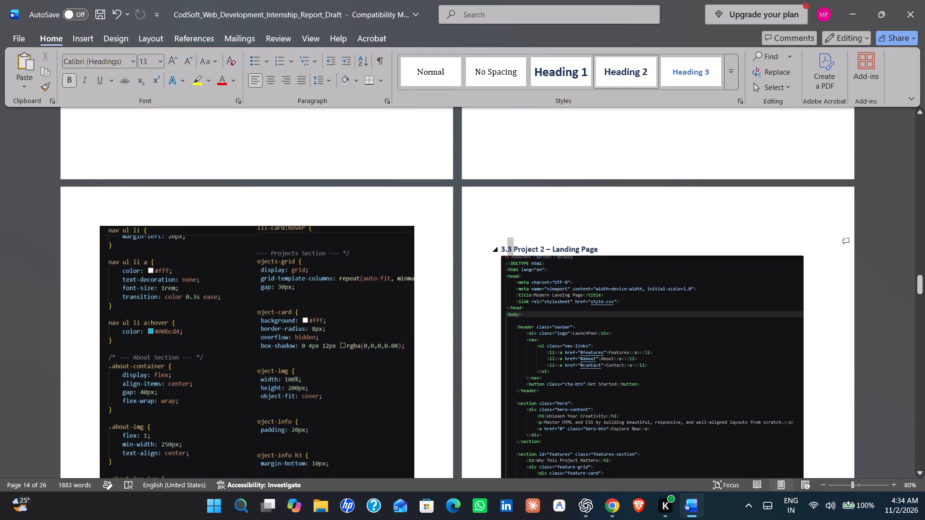
left_click_drag(505, 247, 500, 249)
key("BackSpace")
scroll(465, 302, "down", 4)
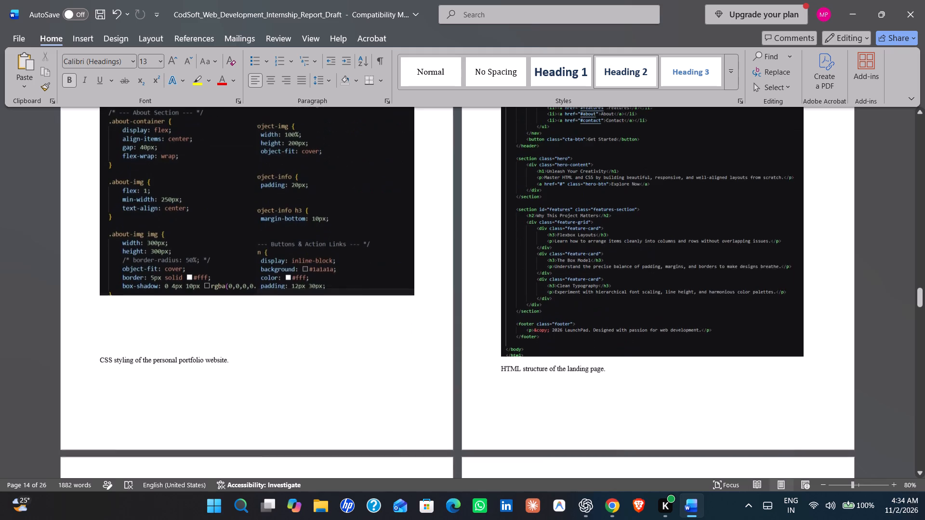
Remove the number 3.4 from the Project 3 – Basic Calculator heading in the Code Snapshots section.
scroll(464, 302, "down", 3)
scroll(400, 289, "down", 3)
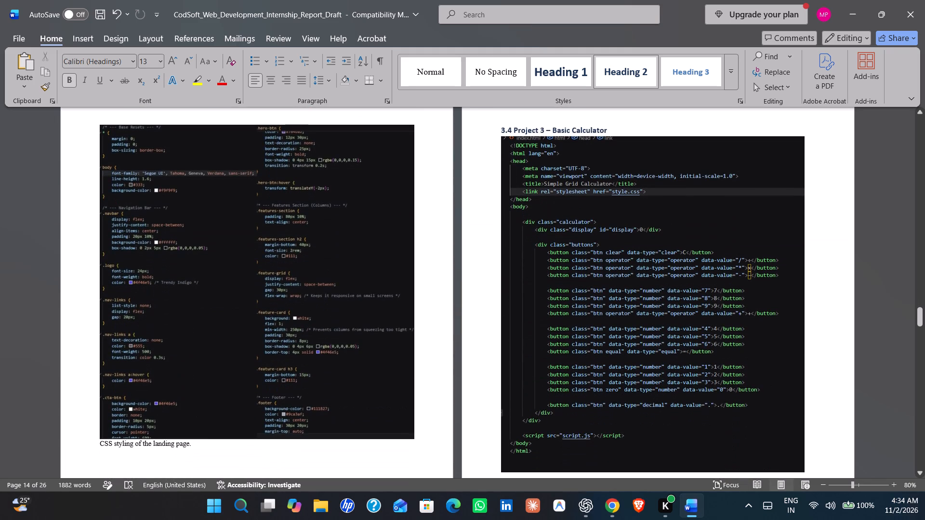
scroll(463, 256, "up", 3)
left_click_drag(512, 315, 490, 310)
key("BackSpace")
Insert five line breaks before the caption "CSS styling of the landing page." to move it down from its image.
scroll(289, 296, "down", 1)
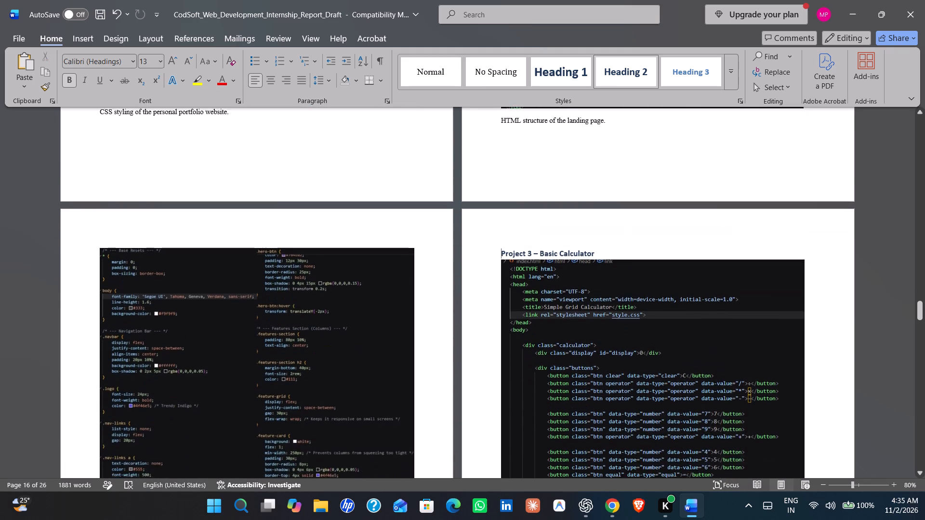
scroll(289, 296, "down", 4)
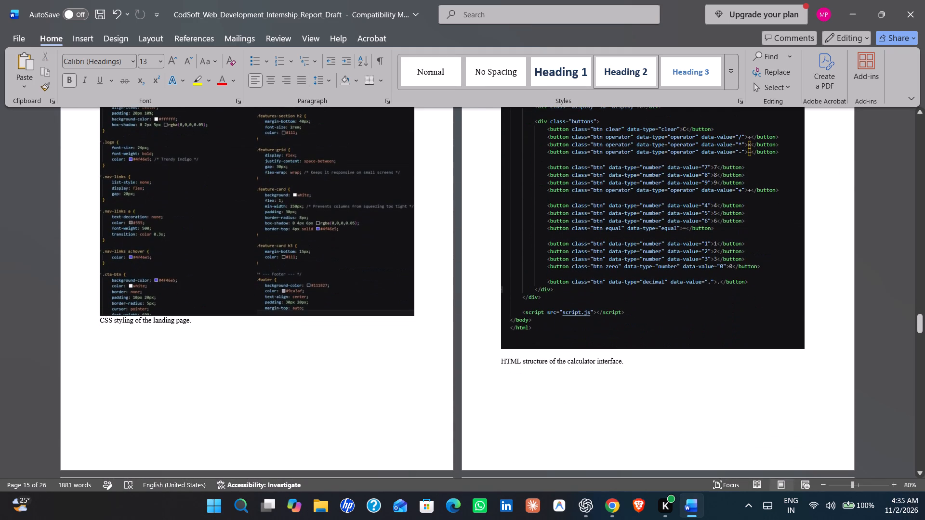
left_click(99, 320)
key("Return")
key("Return")
key("Return")
key("Return")
key("Return")
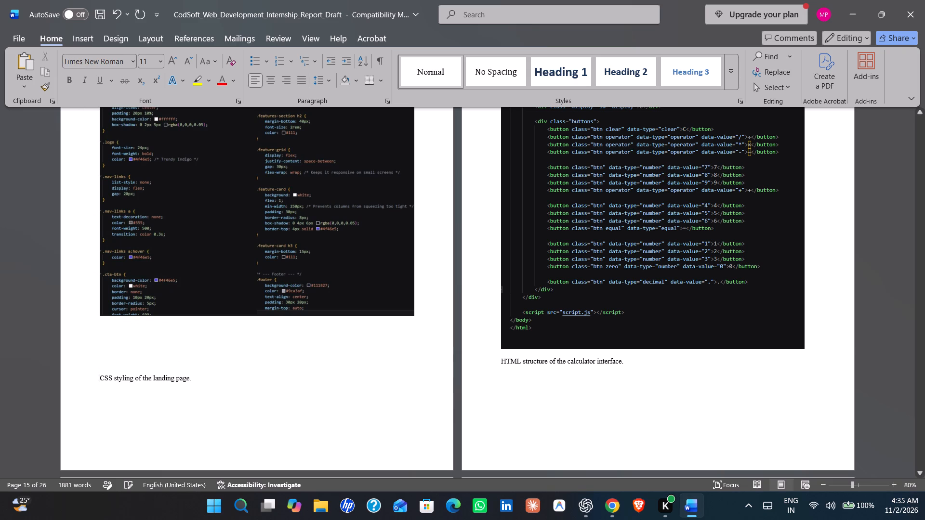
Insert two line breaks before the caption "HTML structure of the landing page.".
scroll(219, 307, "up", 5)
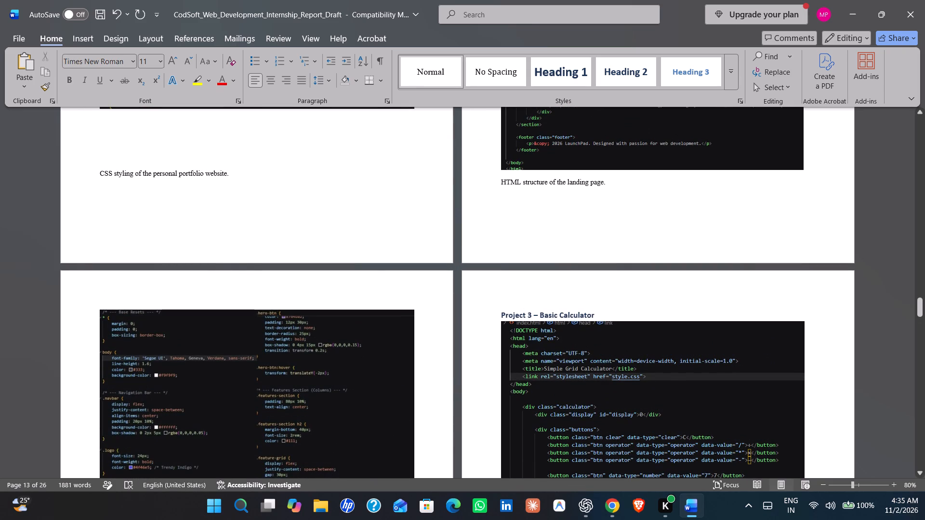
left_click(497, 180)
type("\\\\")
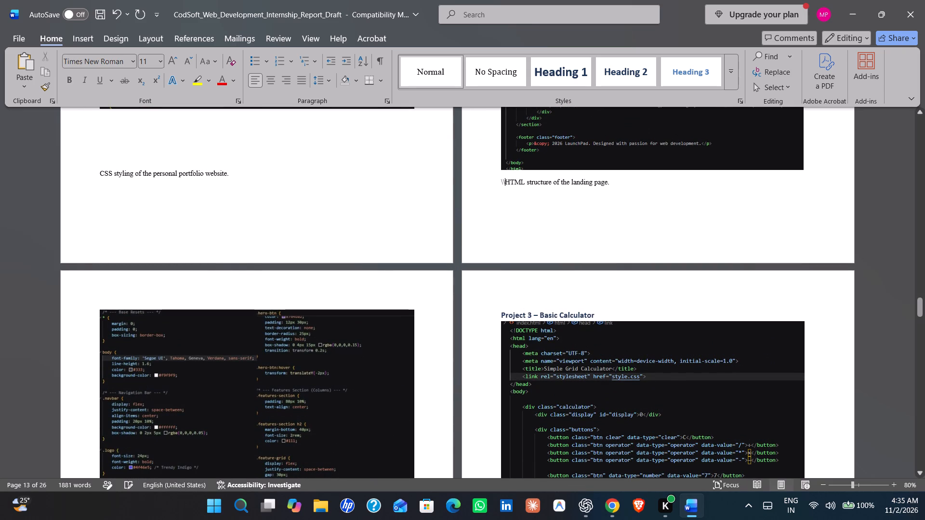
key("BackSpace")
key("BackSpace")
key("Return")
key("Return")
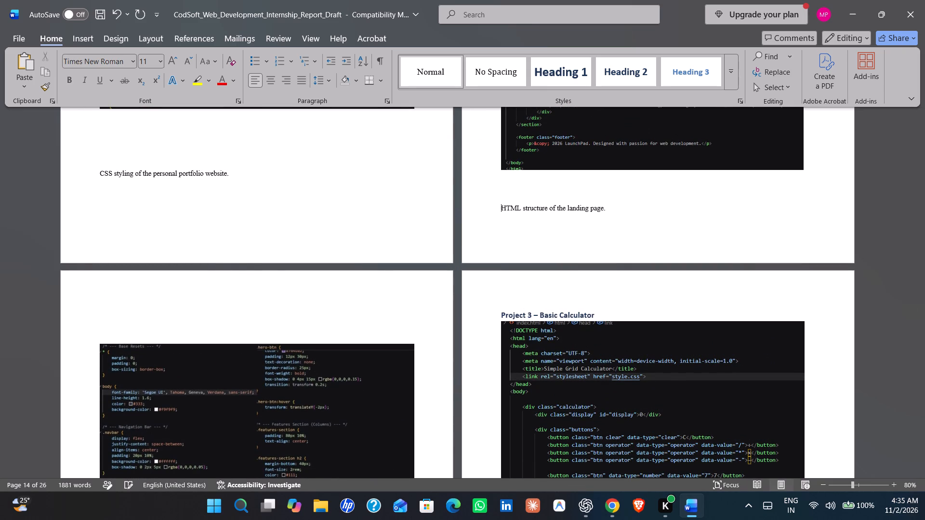
Delete four of the line breaks before the caption "CSS styling of the landing page." so it sits just below its image.
scroll(499, 202, "down", 4)
scroll(492, 216, "up", 2)
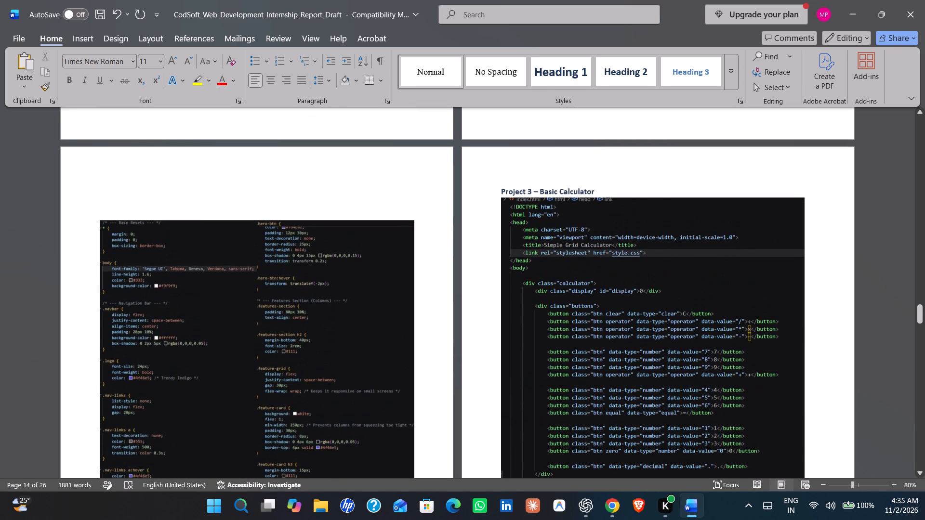
scroll(564, 251, "down", 4)
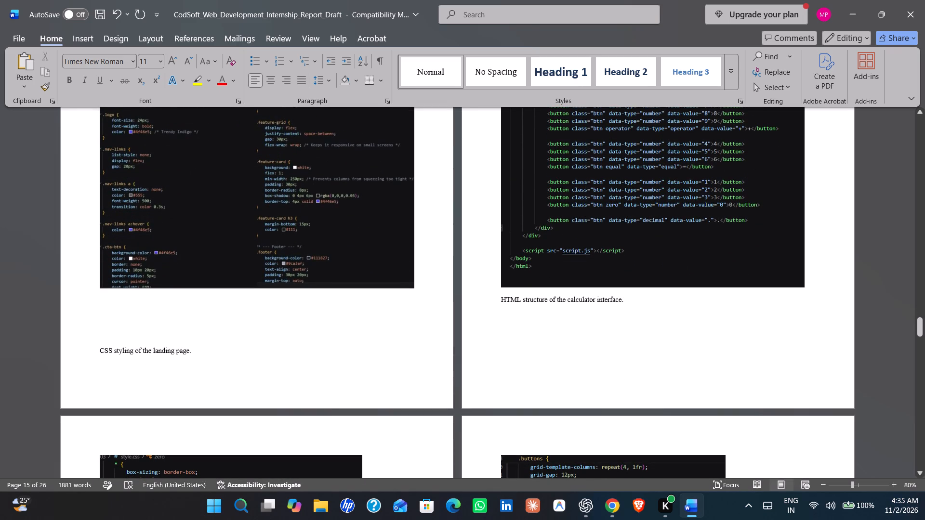
left_click(499, 299)
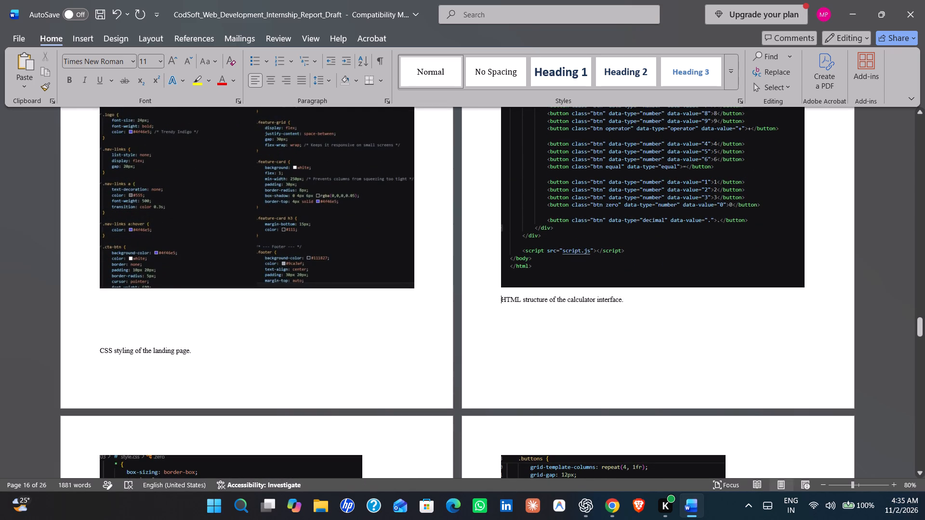
left_click(98, 346)
key("BackSpace")
key("BackSpace")
key("BackSpace")
key("BackSpace")
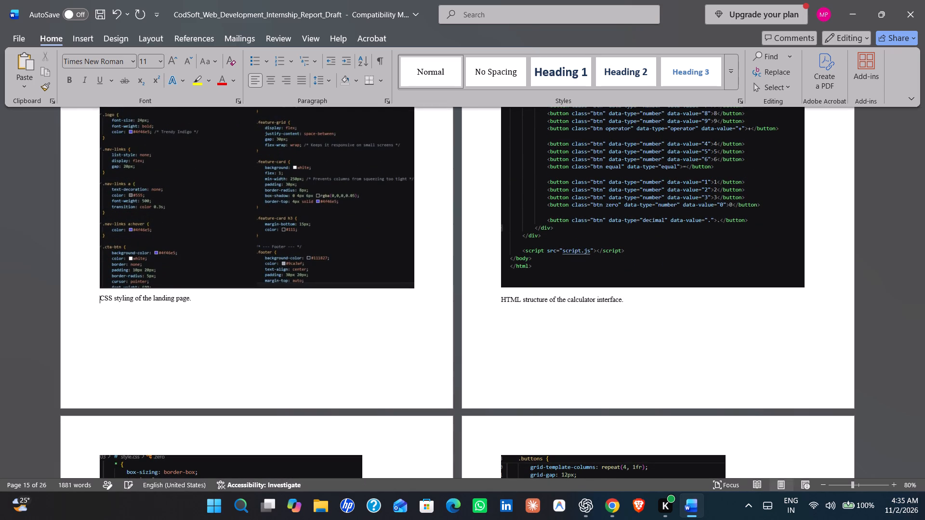
Delete the blank lines above the caption "CSS styling of the personal portfolio website." so it sits directly below its image.
scroll(107, 347, "up", 7)
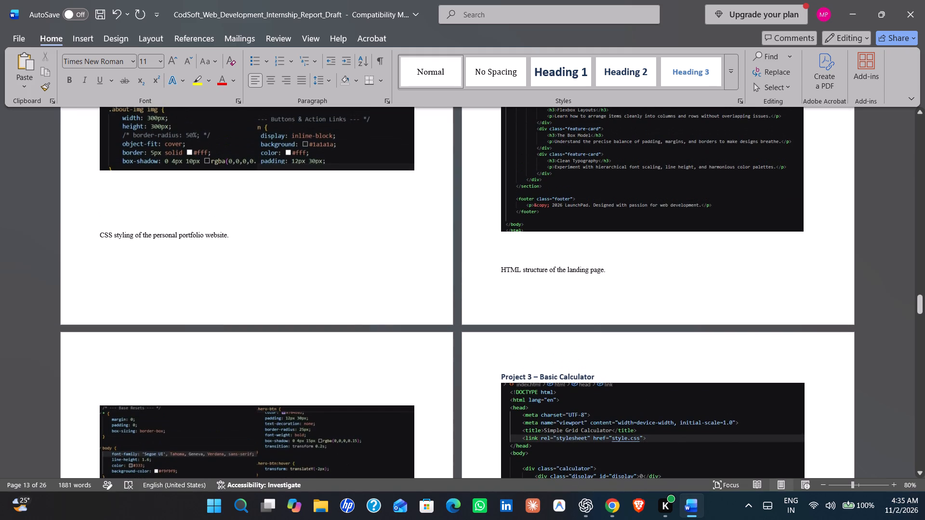
left_click(101, 231)
type("\\\\")
key("BackSpace")
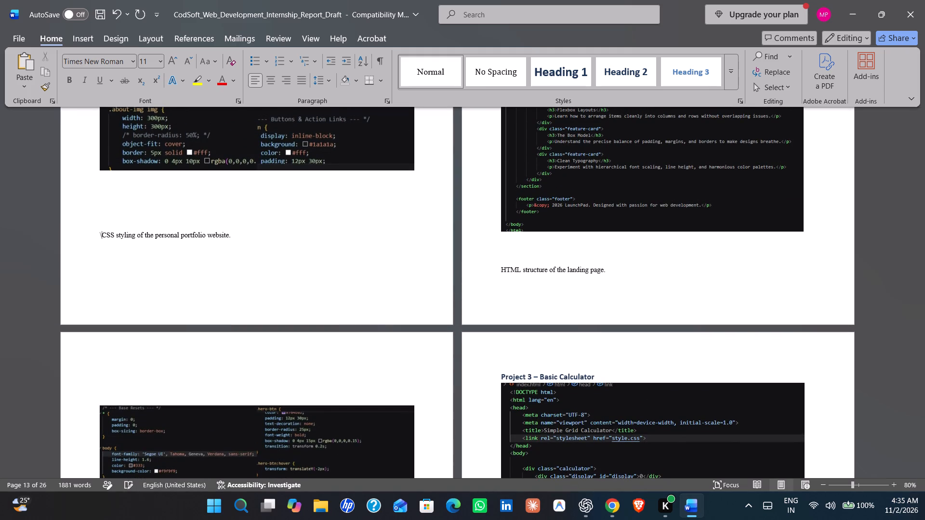
key("BackSpace")
key("BackSpace")
key("BackSpace")
key("BackSpace")
key("BackSpace")
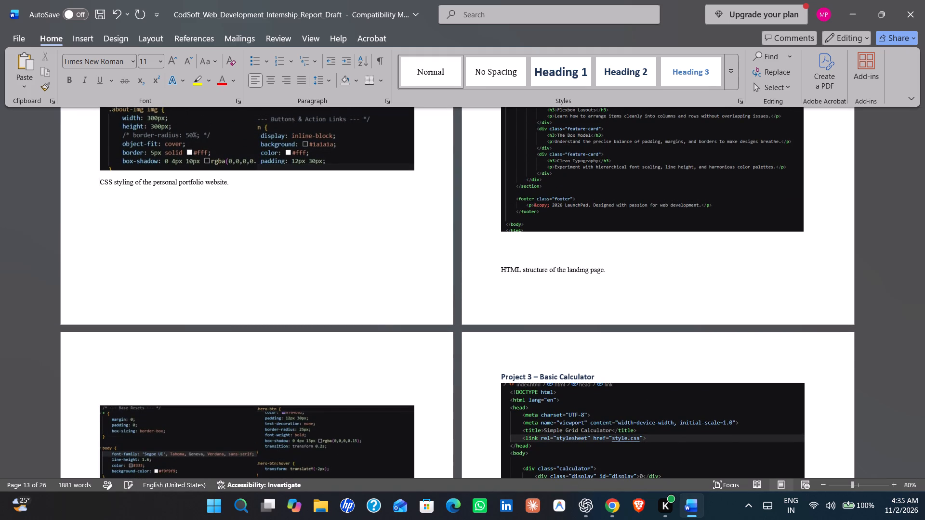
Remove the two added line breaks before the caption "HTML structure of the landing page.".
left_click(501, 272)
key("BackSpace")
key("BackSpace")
Delete the line break before the caption "HTML structure of the personal portfolio website." to bring it right under its image.
scroll(499, 272, "up", 6)
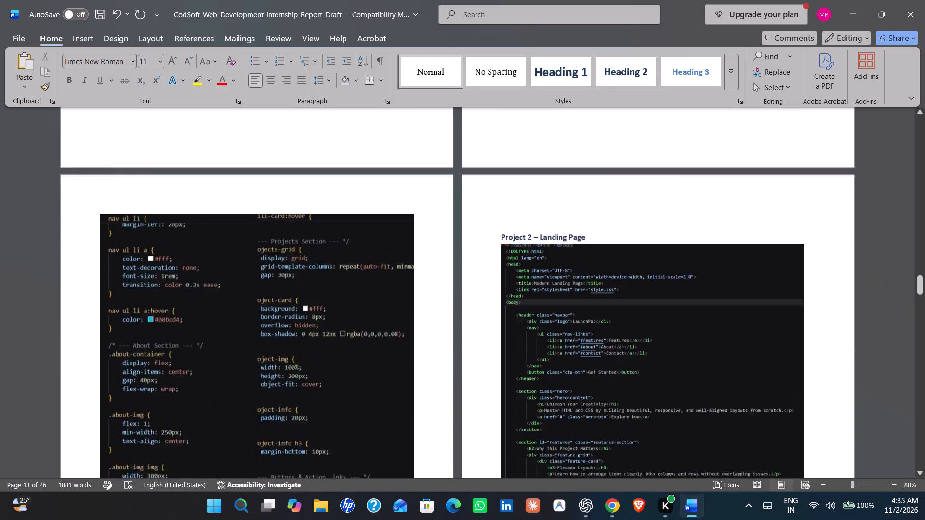
scroll(478, 269, "up", 4)
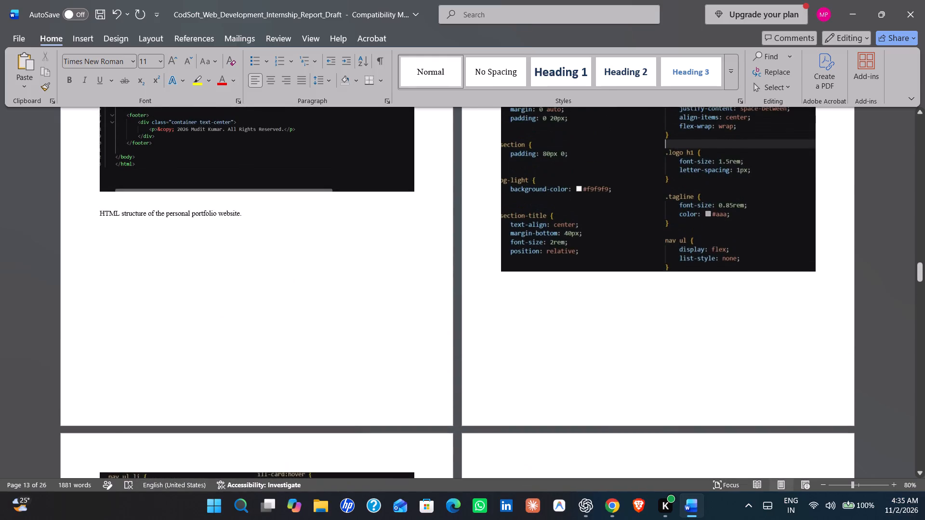
left_click(96, 211)
key("BackSpace")
Remove the number 3.5 from the Project Output Screenshots heading below the calculator's JavaScript snapshots.
scroll(147, 258, "up", 1)
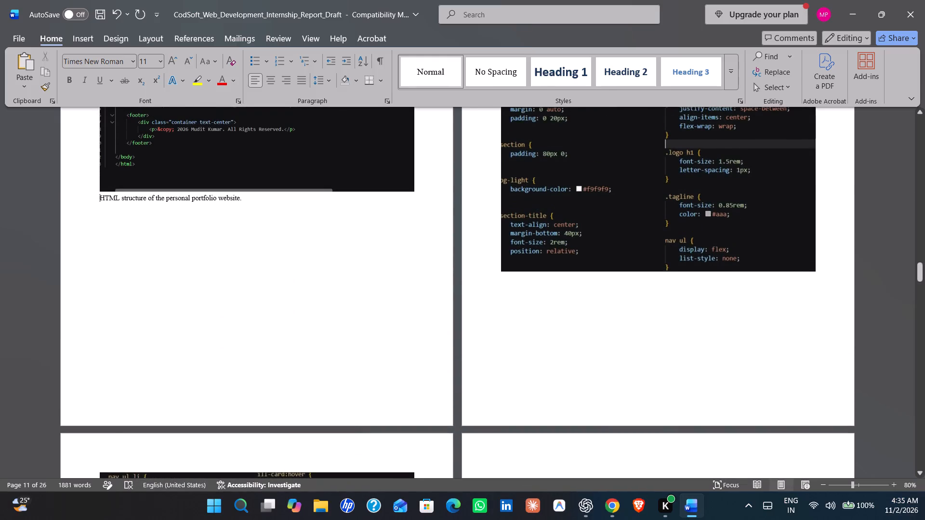
scroll(147, 258, "up", 2)
scroll(147, 262, "down", 16)
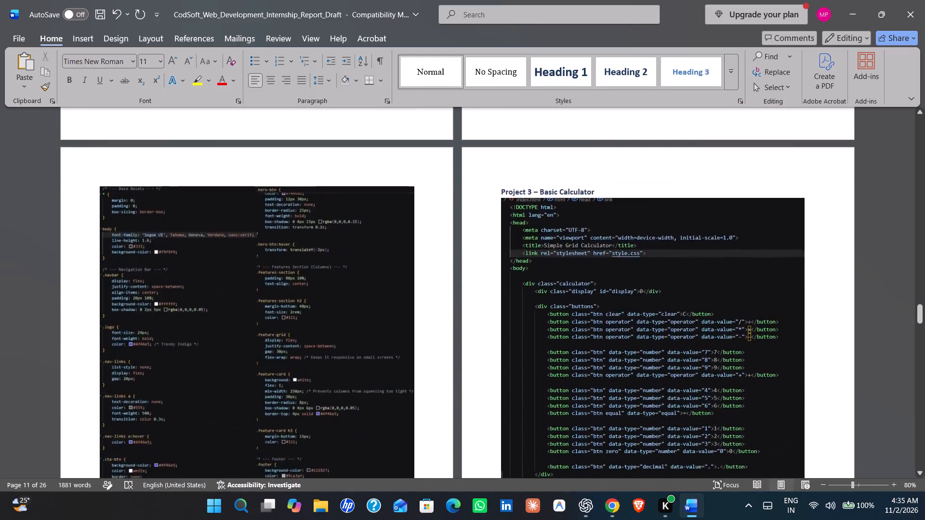
scroll(121, 286, "down", 9)
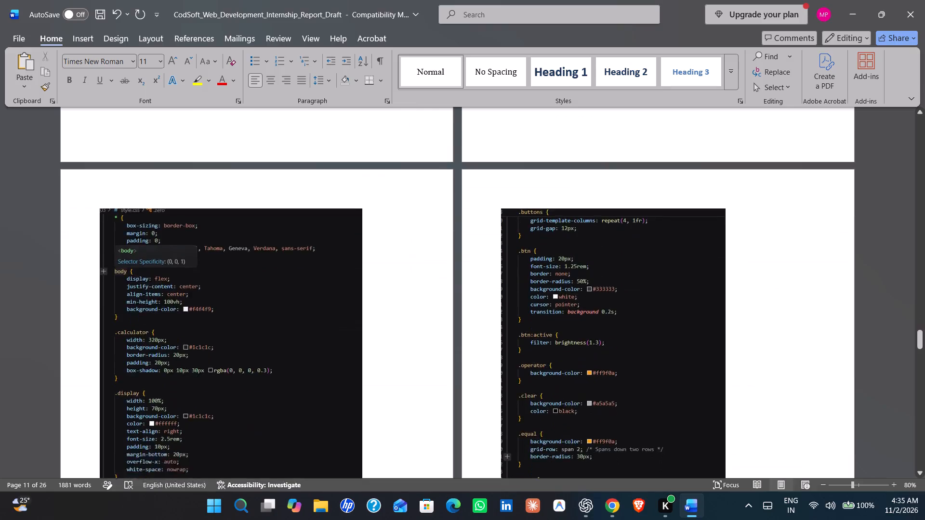
scroll(108, 288, "down", 10)
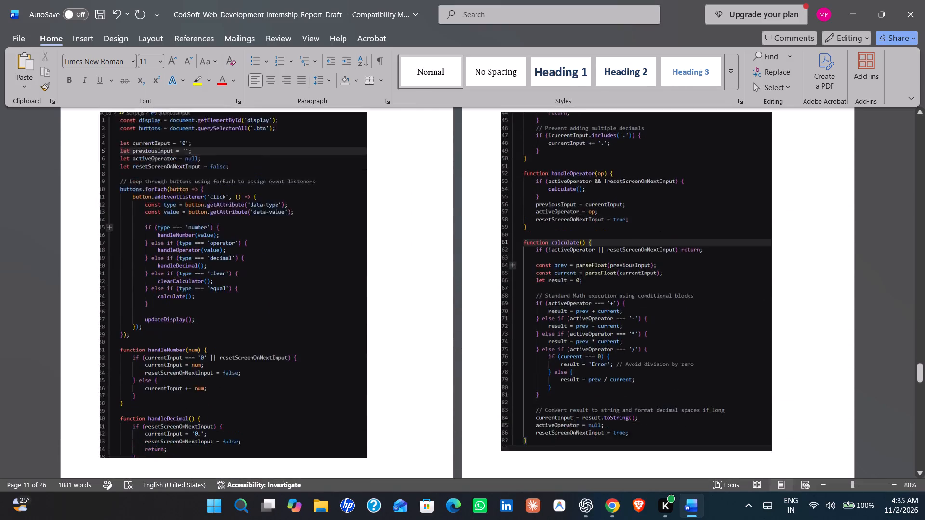
scroll(87, 307, "down", 4)
scroll(52, 325, "down", 4)
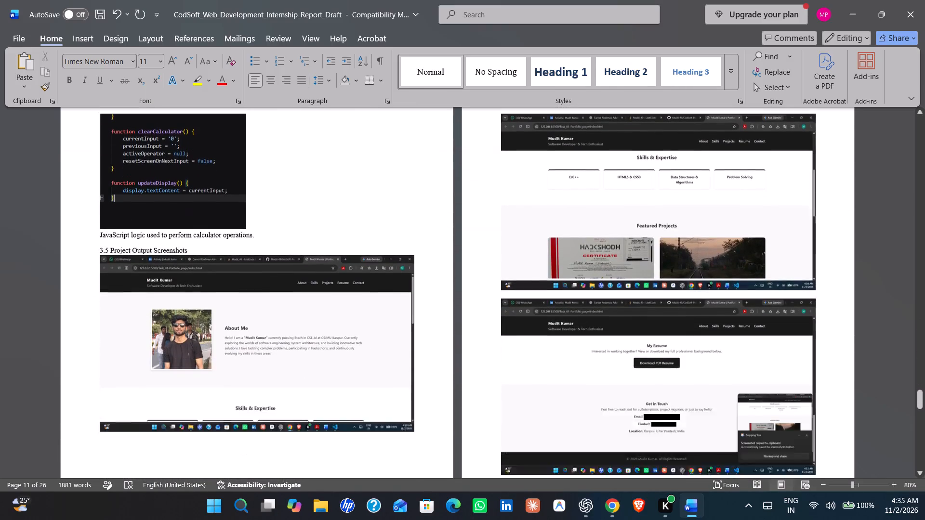
scroll(45, 332, "down", 2)
scroll(45, 332, "up", 1)
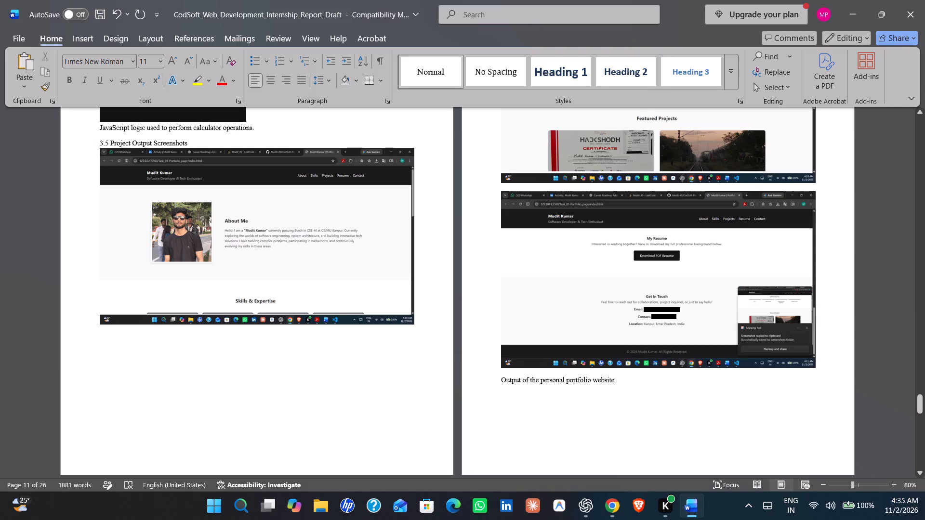
left_click_drag(112, 143, 94, 144)
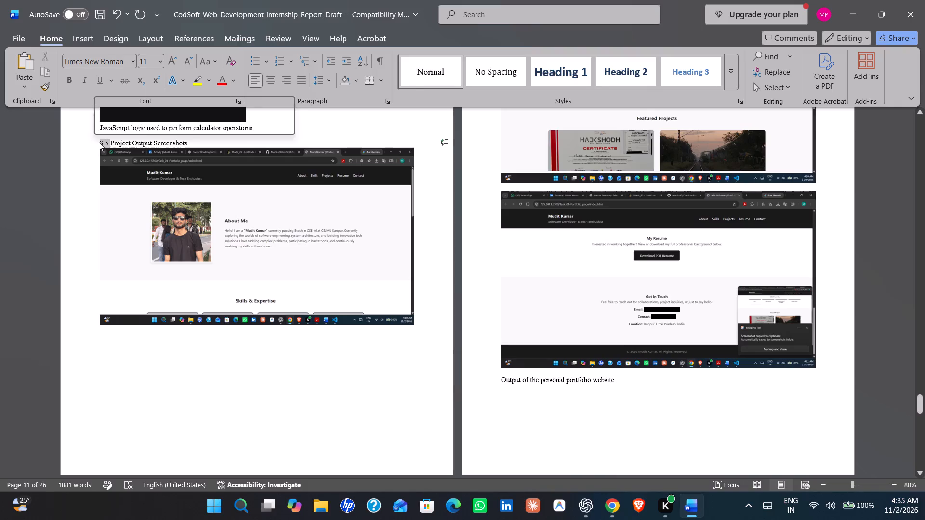
key("BackSpace")
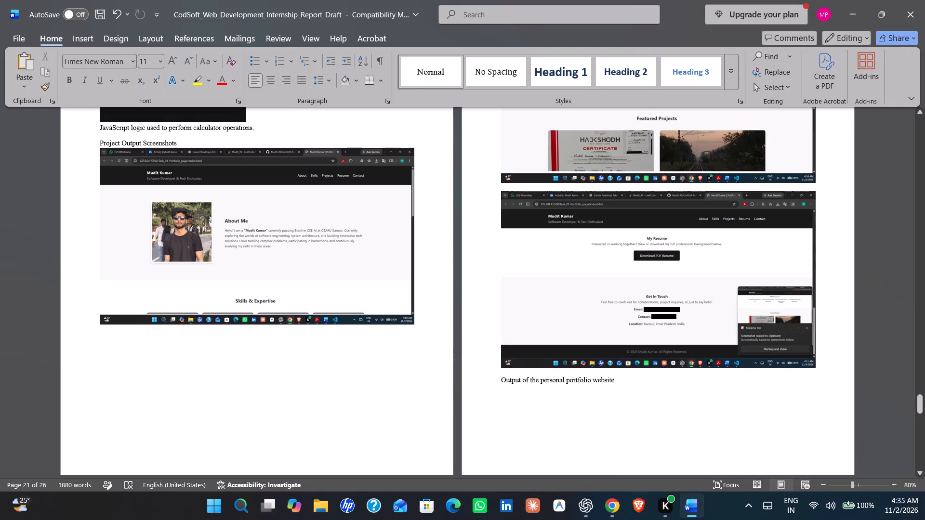
Make the Project Output Screenshots heading bold.
left_click_drag(186, 140, 99, 147)
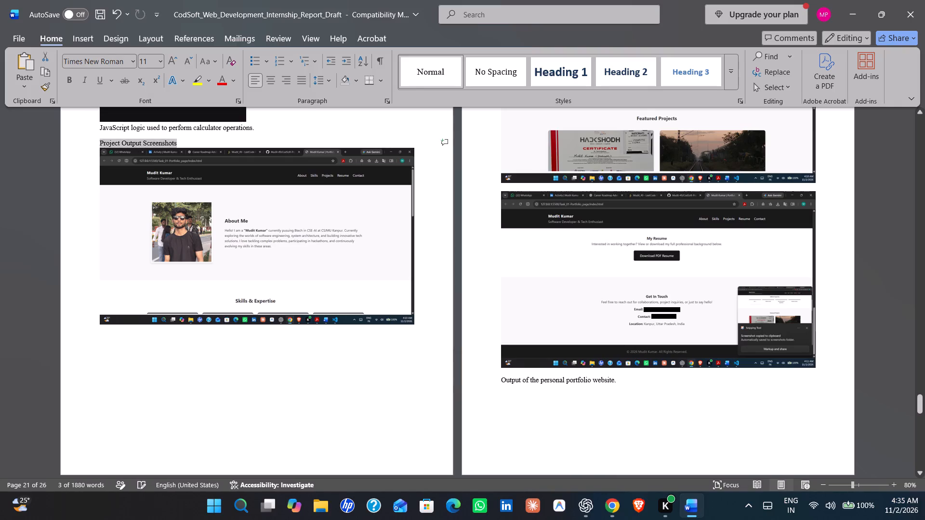
key("ctrl+b")
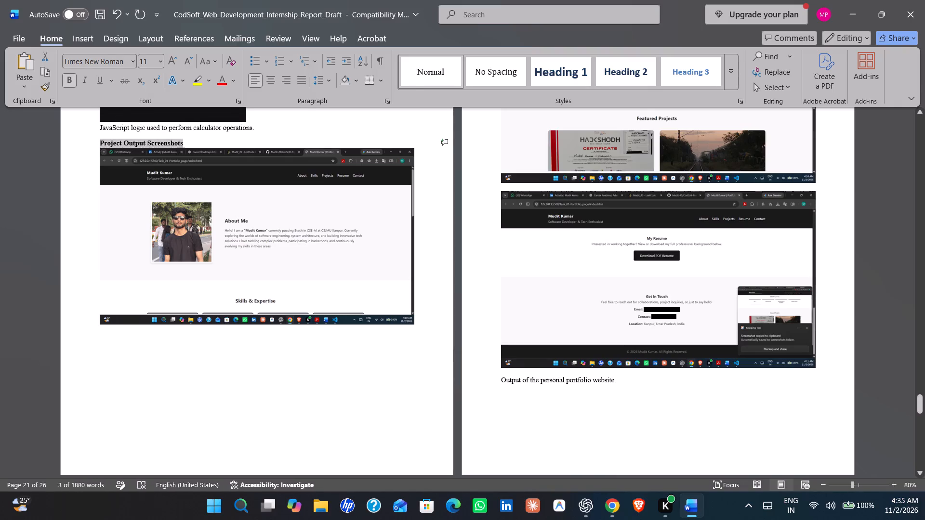
Delete the paragraph beginning "Suggested screenshots are listed below" under Instructions for Adding Code Snapshots.
scroll(300, 188, "up", 14)
scroll(309, 299, "up", 1)
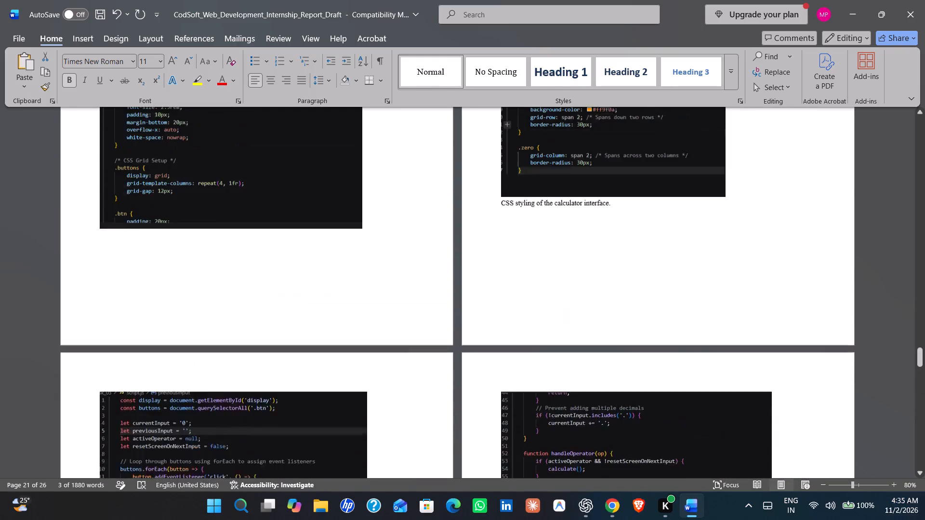
scroll(309, 299, "up", 13)
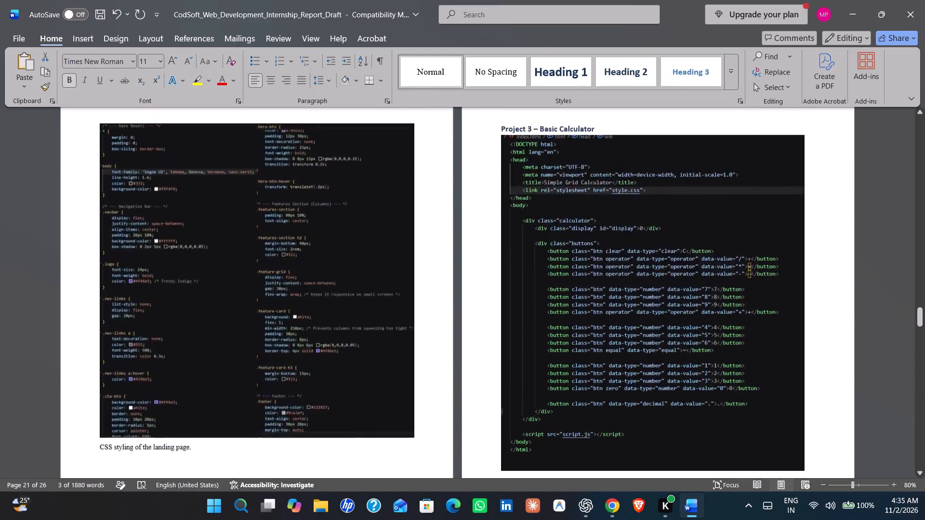
scroll(309, 299, "up", 19)
scroll(309, 299, "up", 9)
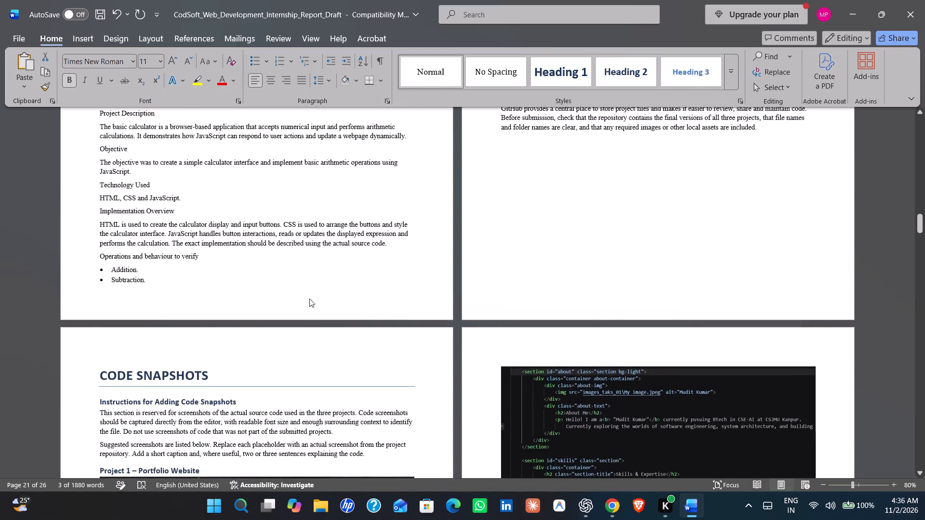
scroll(304, 302, "down", 1)
scroll(174, 336, "down", 2)
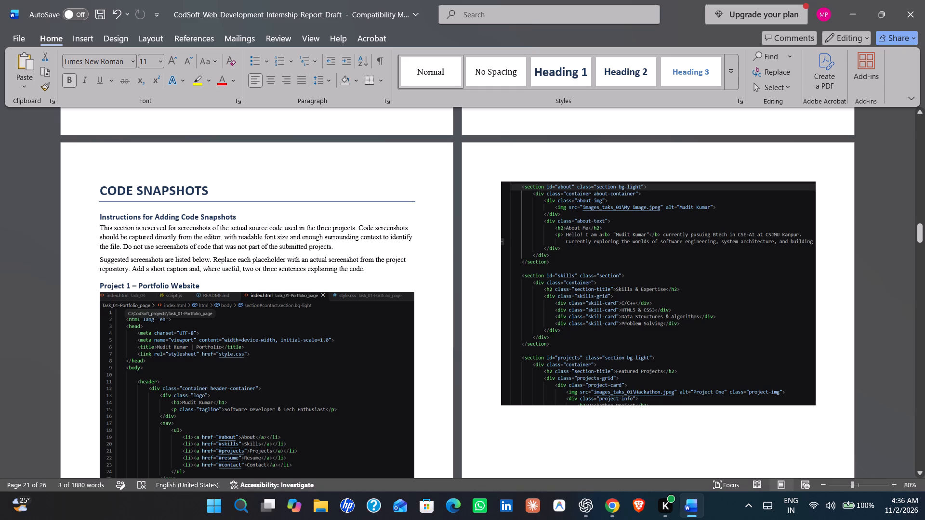
left_click_drag(380, 273, 231, 268)
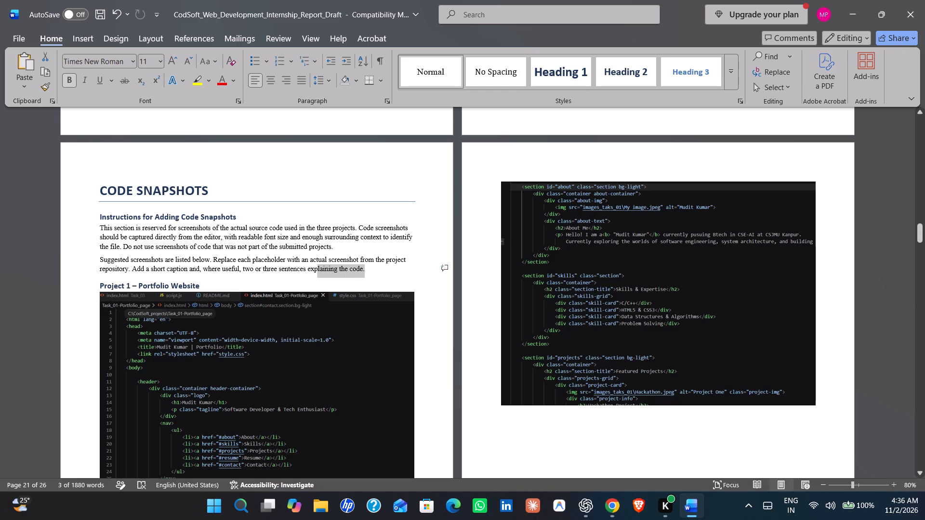
left_click_drag(231, 268, 91, 260)
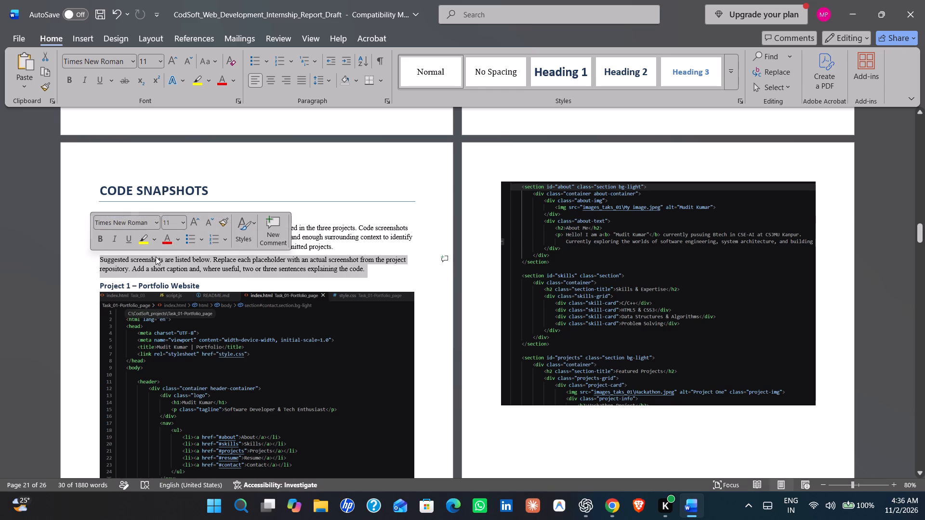
key("BackSpace")
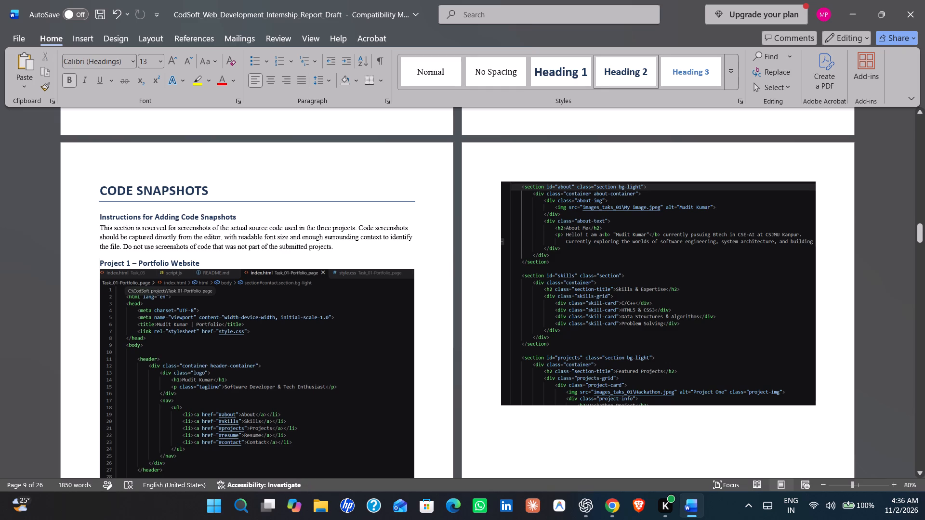
Delete the Instructions for Adding Code Snapshots heading and its remaining paragraph beginning "This section is reserved for screenshots".
left_click_drag(374, 248, 59, 230)
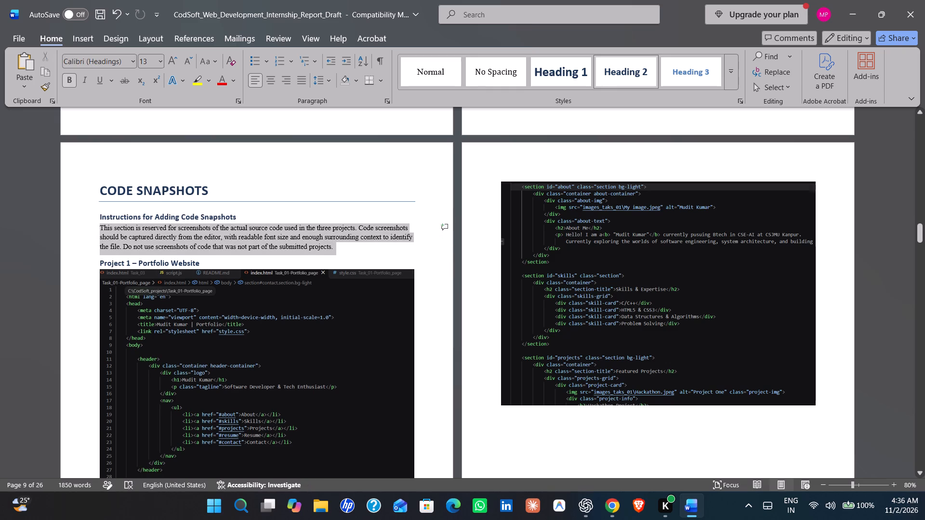
left_click_drag(59, 230, 59, 231)
key("BackSpace")
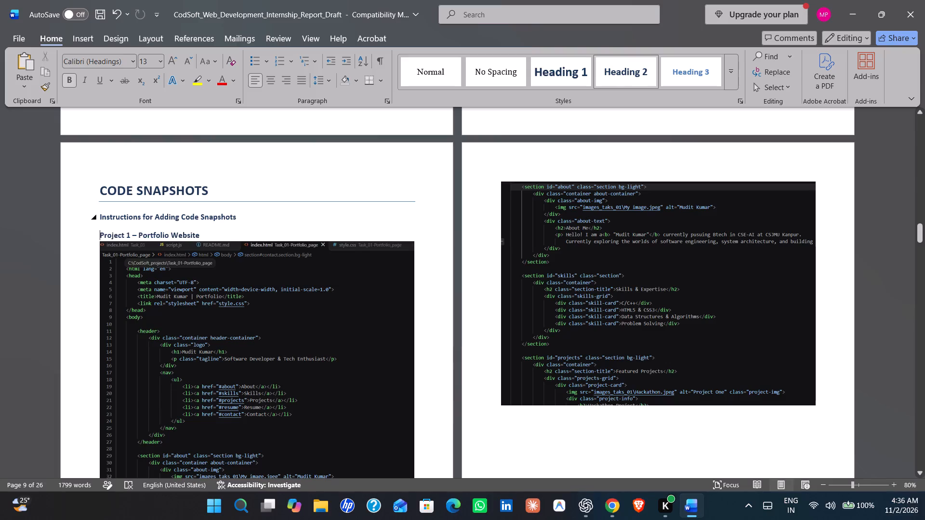
left_click_drag(251, 219, 91, 221)
key("BackSpace")
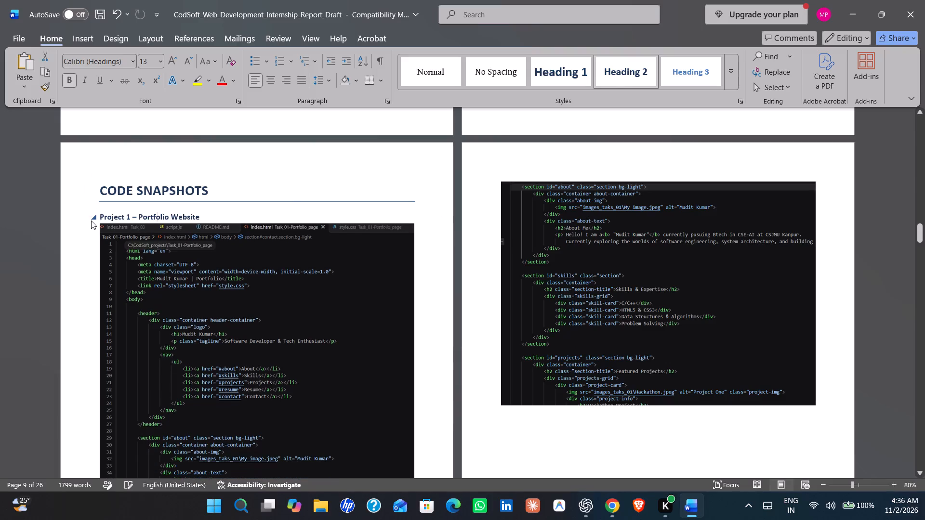
left_click(124, 210)
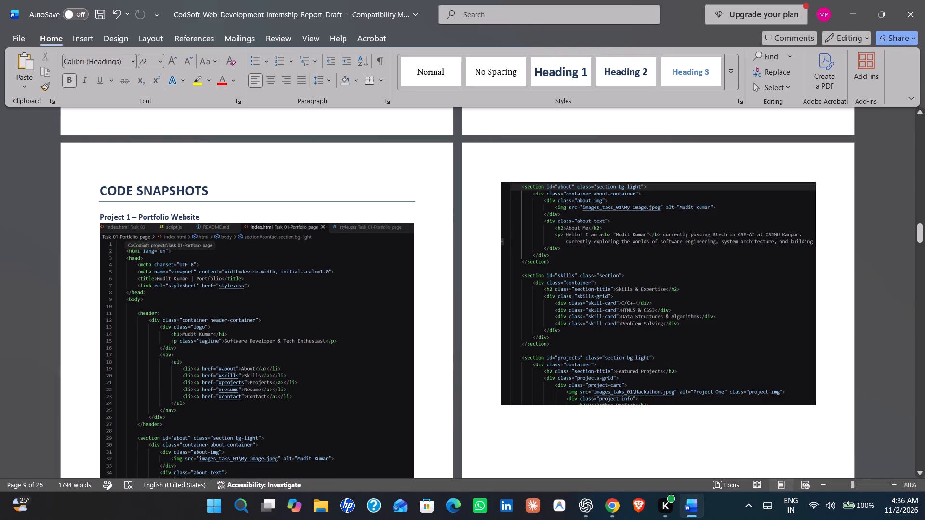
Remove the blank page at the end of the report, after the Concluding Remarks page.
scroll(279, 315, "down", 15)
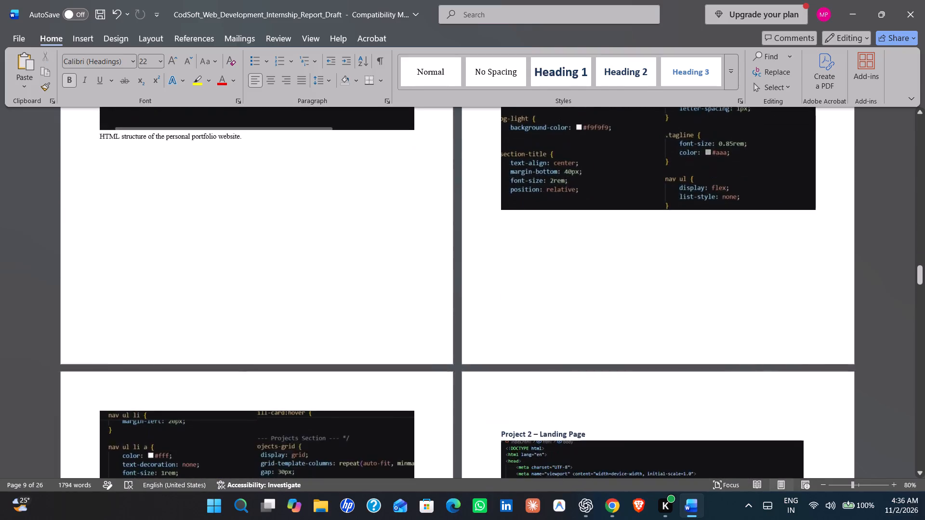
scroll(276, 323, "down", 10)
scroll(276, 323, "down", 13)
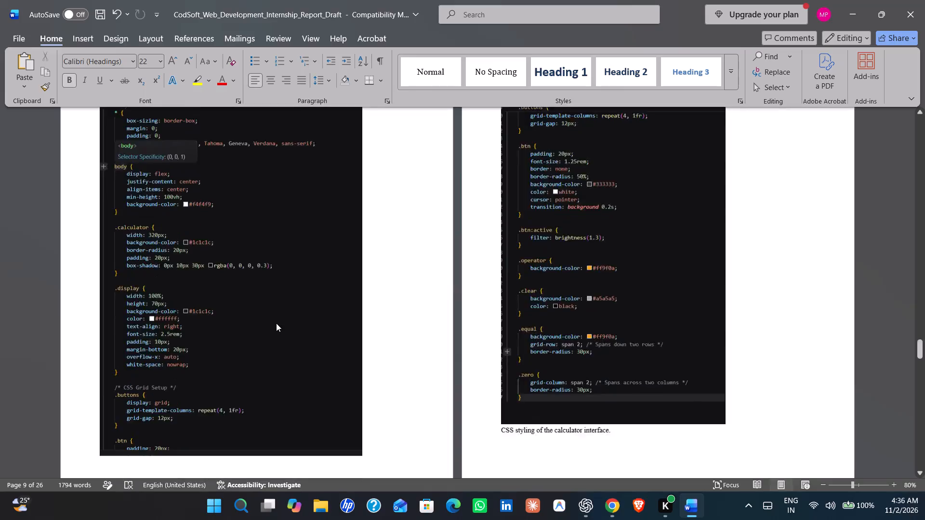
scroll(276, 323, "down", 18)
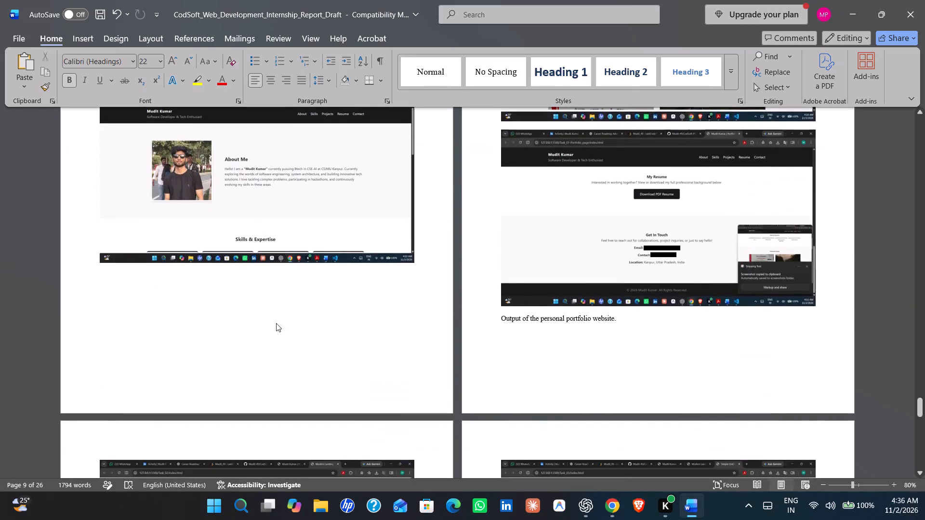
scroll(276, 323, "down", 11)
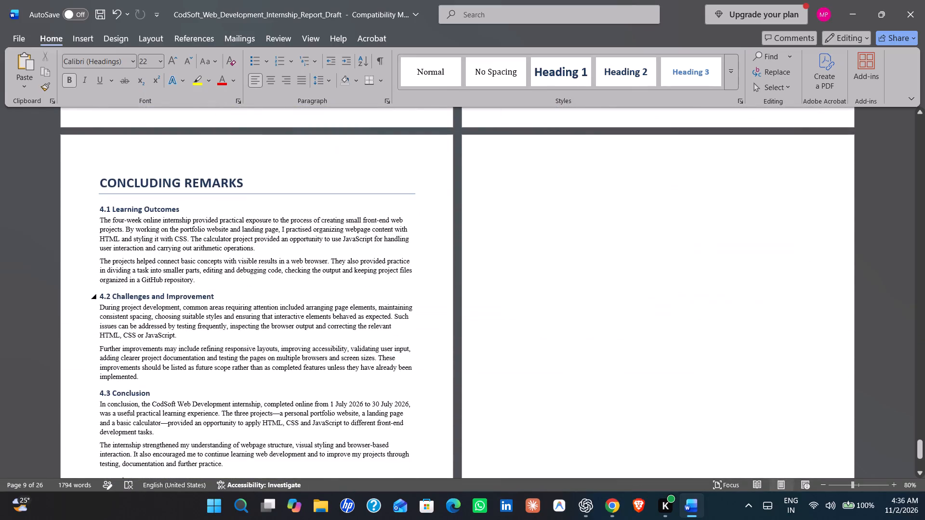
left_click(649, 333)
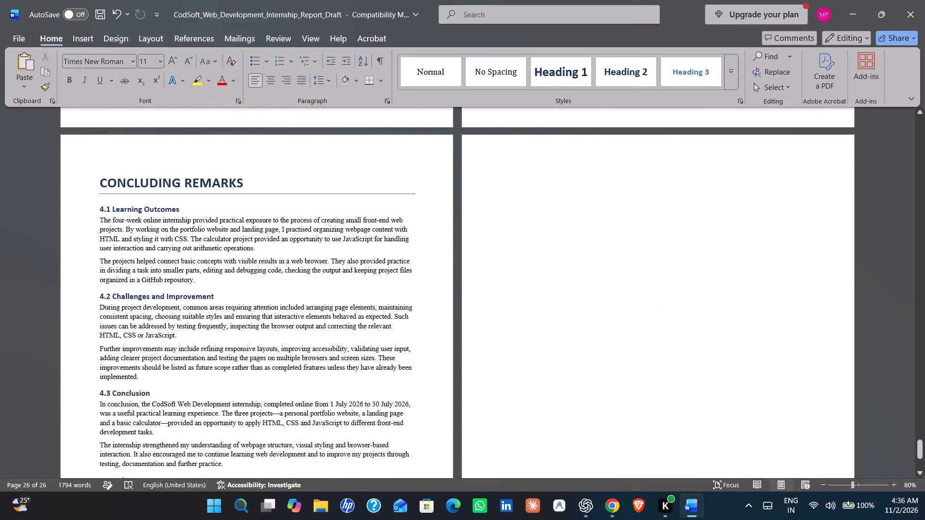
key("Delete")
Read through the Concluding Remarks page, from Learning Outcomes to References, checking for leftover text and formatting slips.
scroll(519, 333, "up", 2)
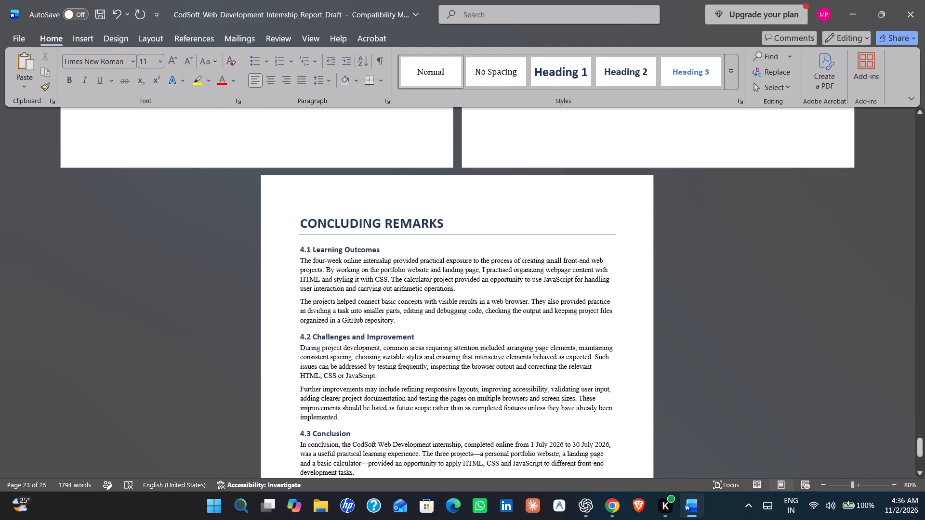
scroll(574, 260, "down", 1)
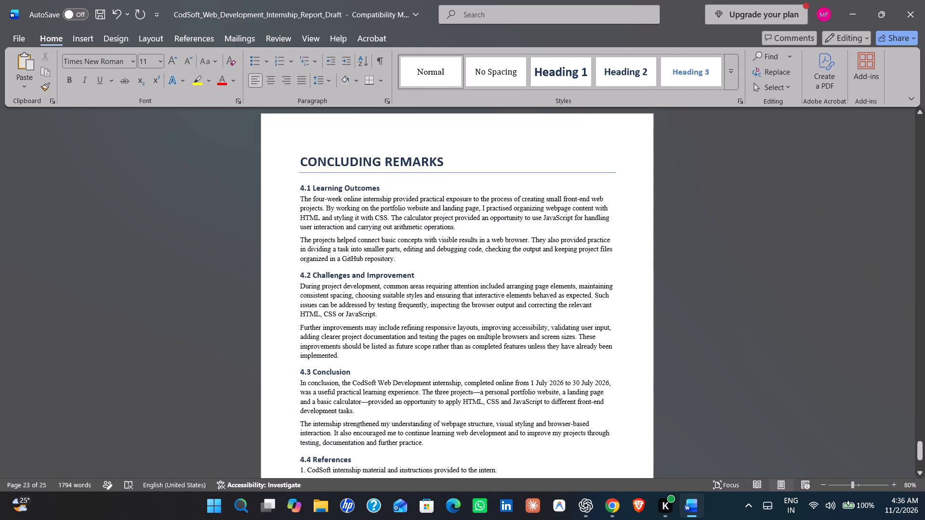
scroll(459, 267, "down", 1)
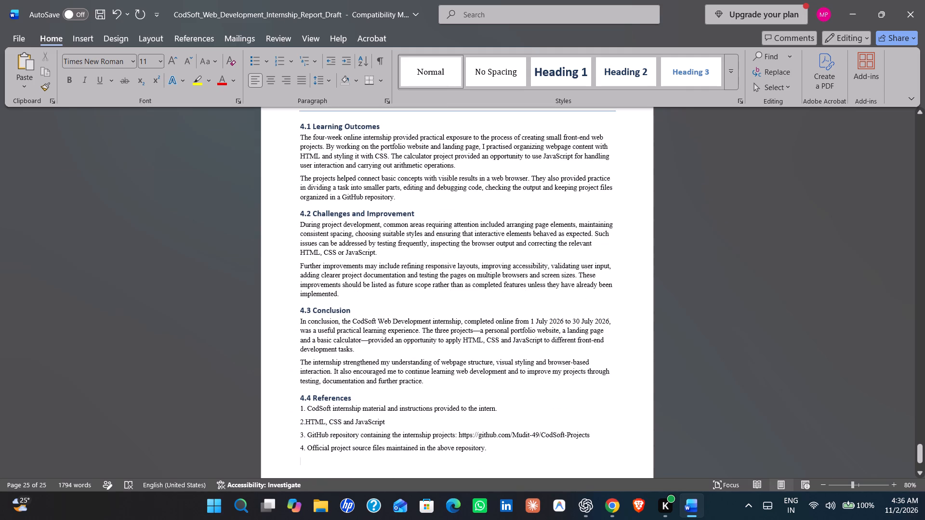
left_click_drag(484, 149, 564, 166)
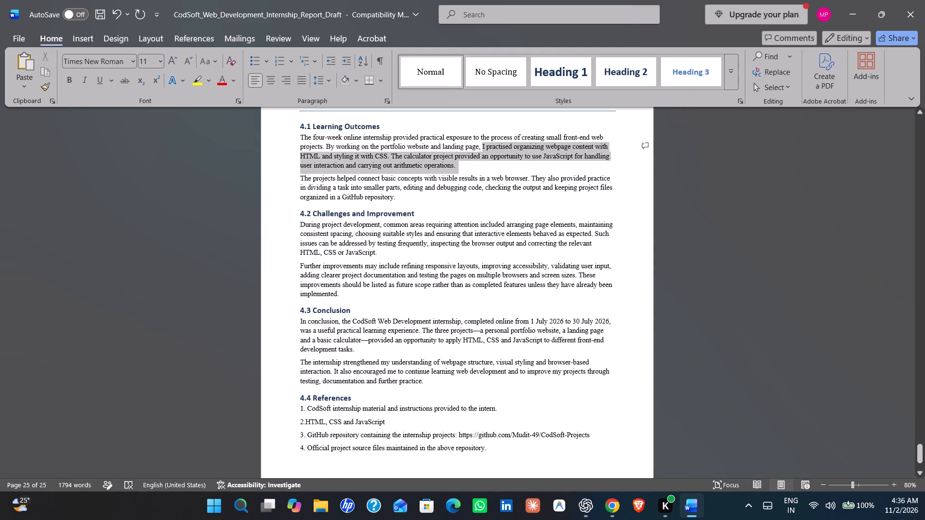
left_click_drag(564, 166, 607, 167)
left_click(597, 208)
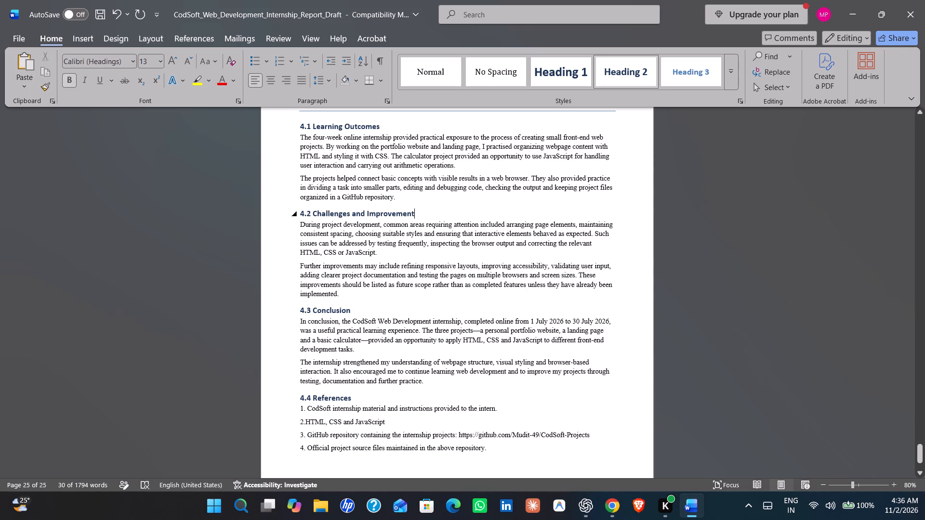
left_click_drag(300, 172, 388, 182)
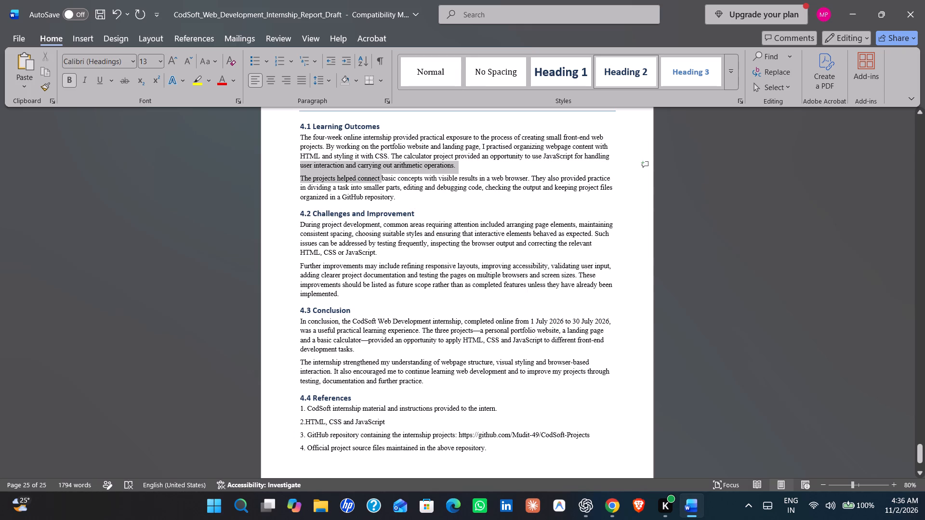
left_click_drag(388, 182, 610, 198)
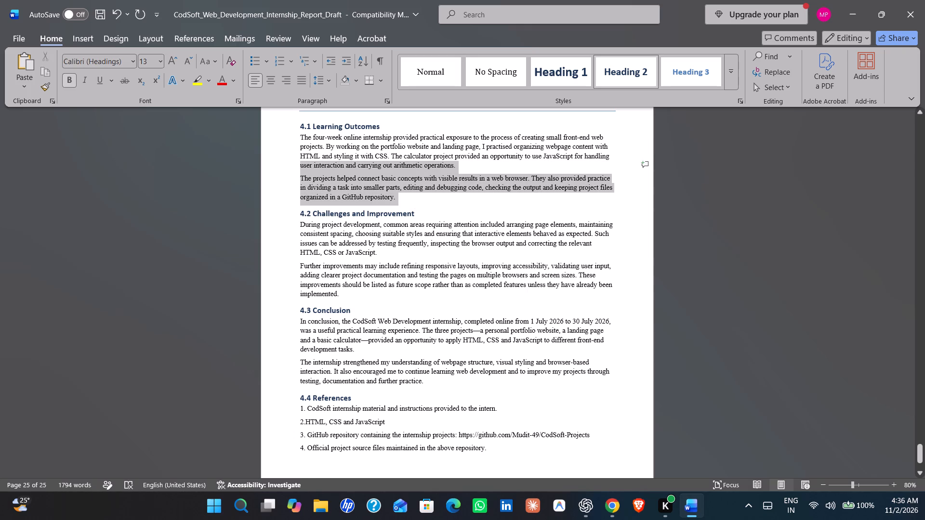
left_click_drag(610, 198, 608, 200)
left_click(483, 201)
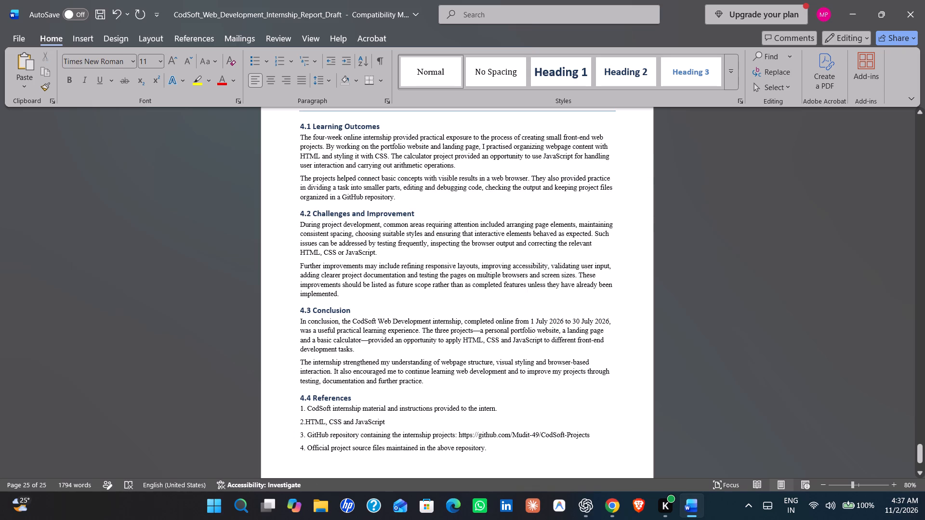
left_click_drag(298, 224, 611, 231)
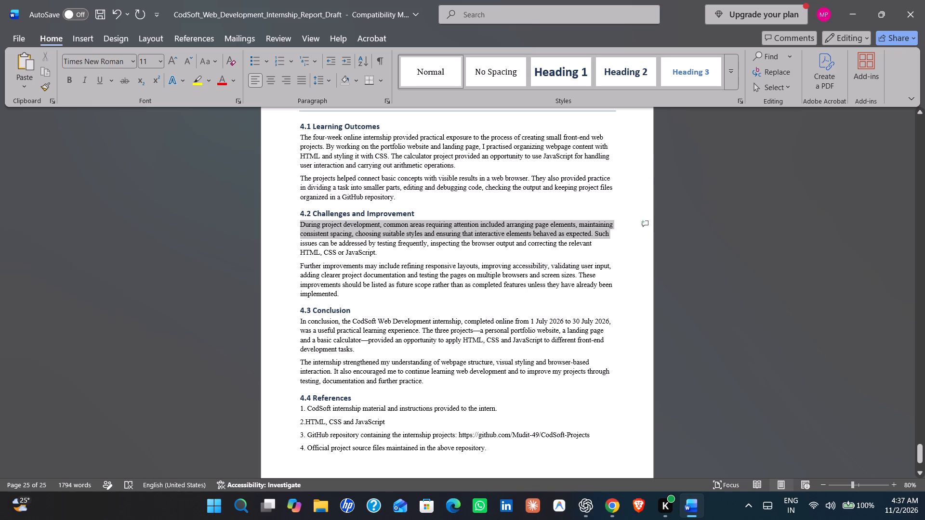
left_click_drag(611, 231, 613, 237)
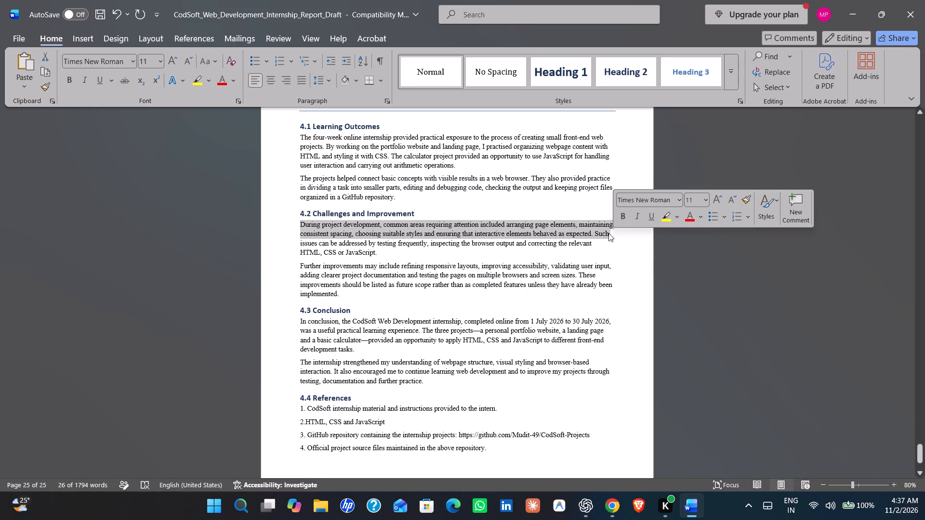
left_click(485, 242)
scroll(485, 242, "down", 1)
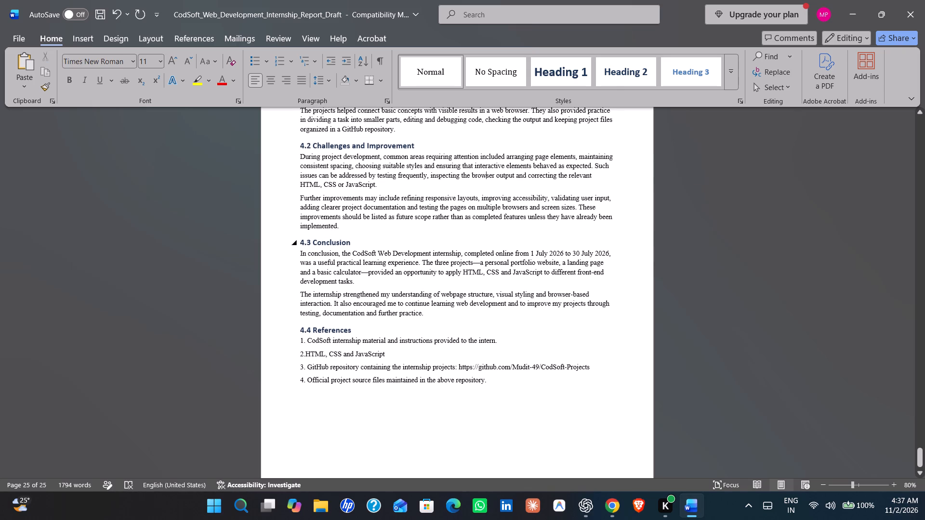
scroll(485, 242, "down", 1)
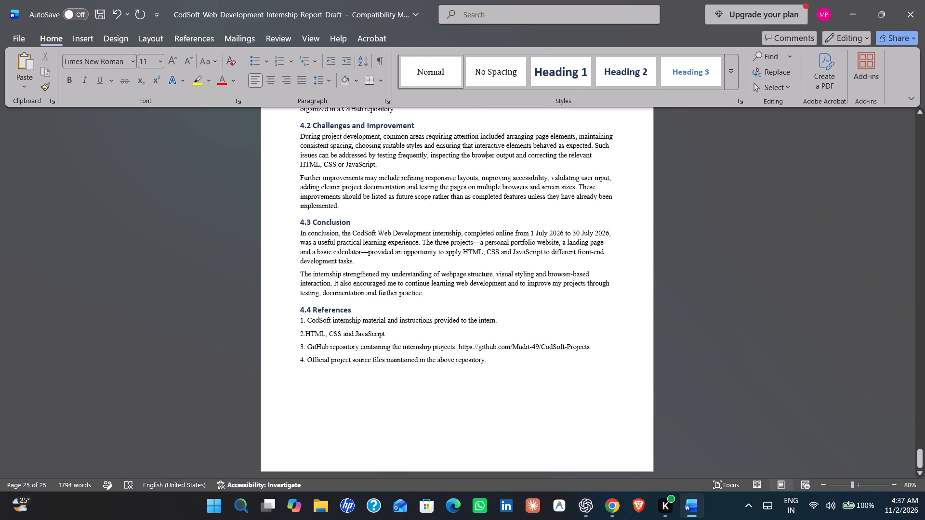
Insert a space after "2." in the second reference, "HTML, CSS and JavaScript".
left_click(305, 335)
key("space")
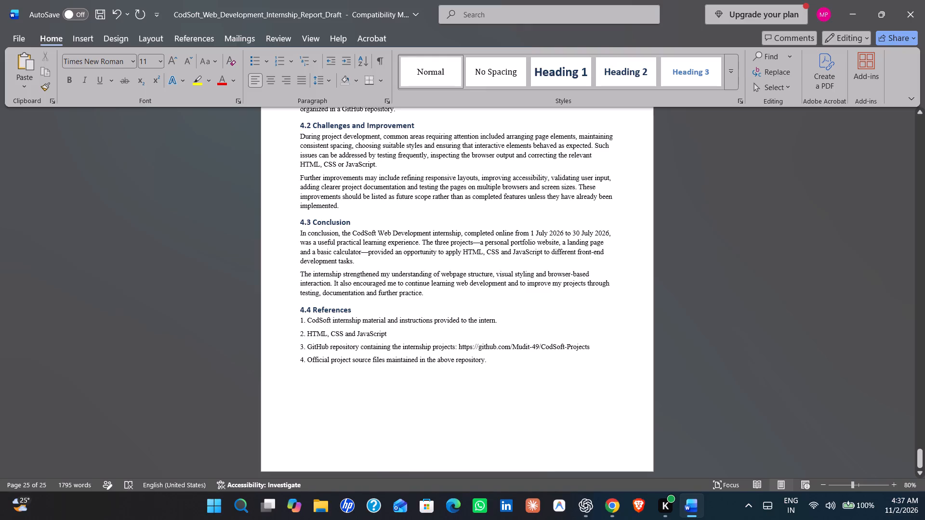
Review the output screenshots and code snapshots back to the project descriptions, Testing and Verification and GitHub Repository sections.
scroll(320, 366, "up", 1)
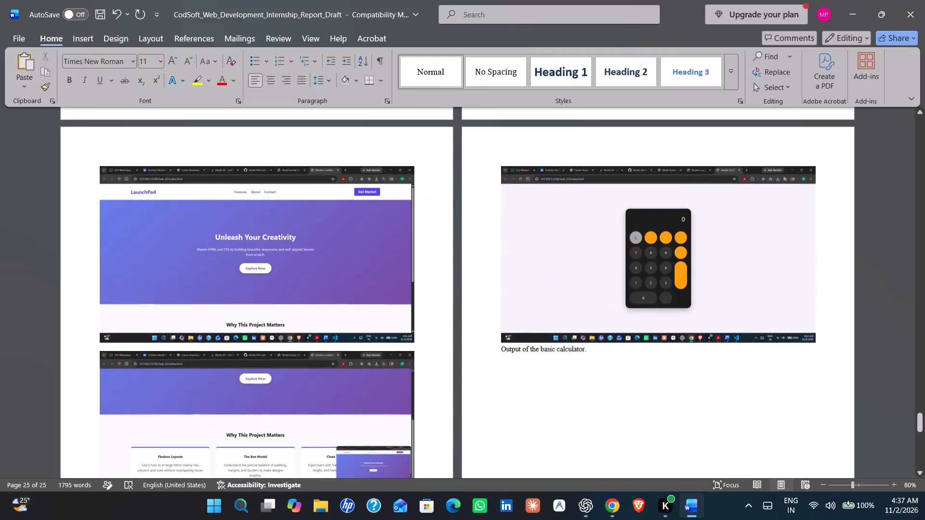
scroll(320, 366, "up", 2)
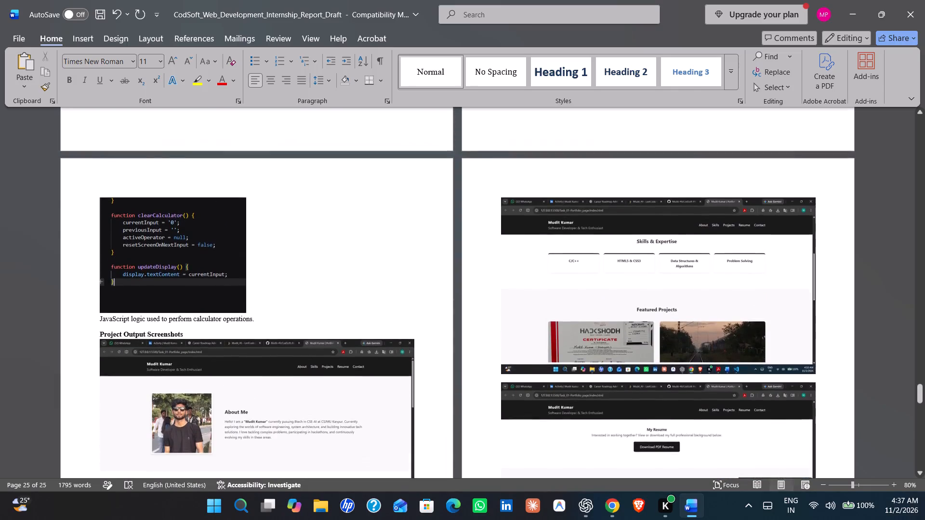
scroll(320, 366, "up", 2)
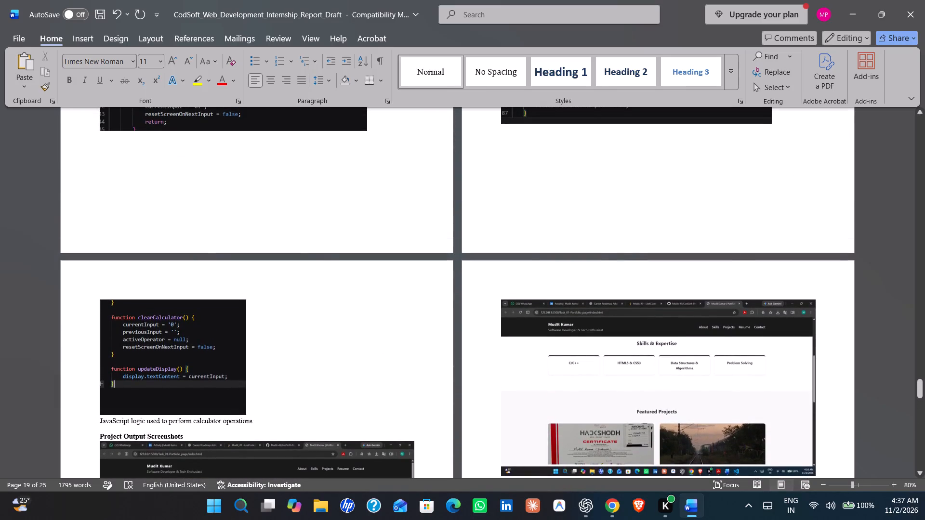
scroll(320, 366, "up", 1)
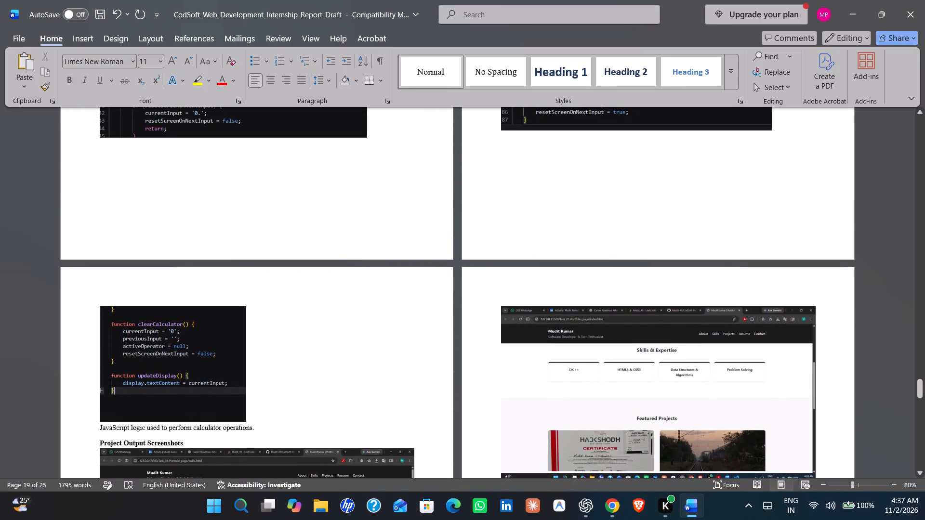
scroll(320, 366, "up", 2)
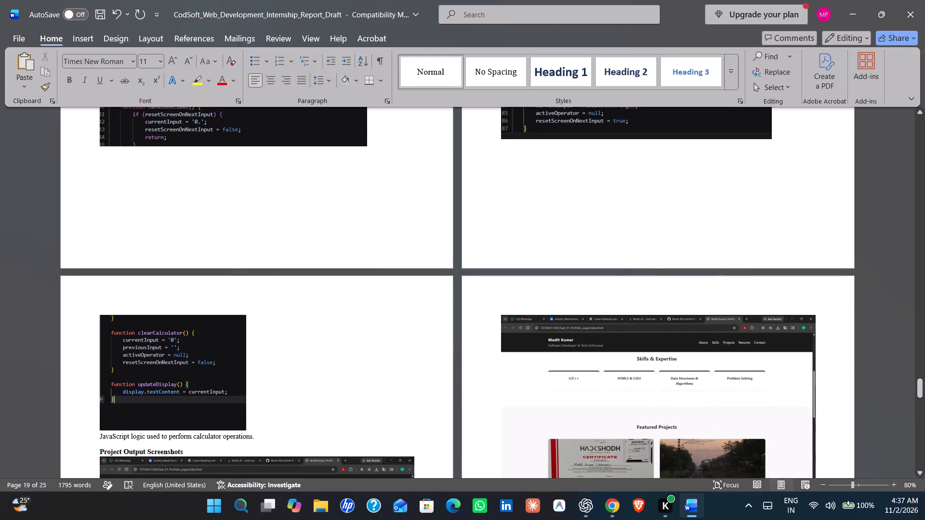
scroll(320, 366, "up", 2)
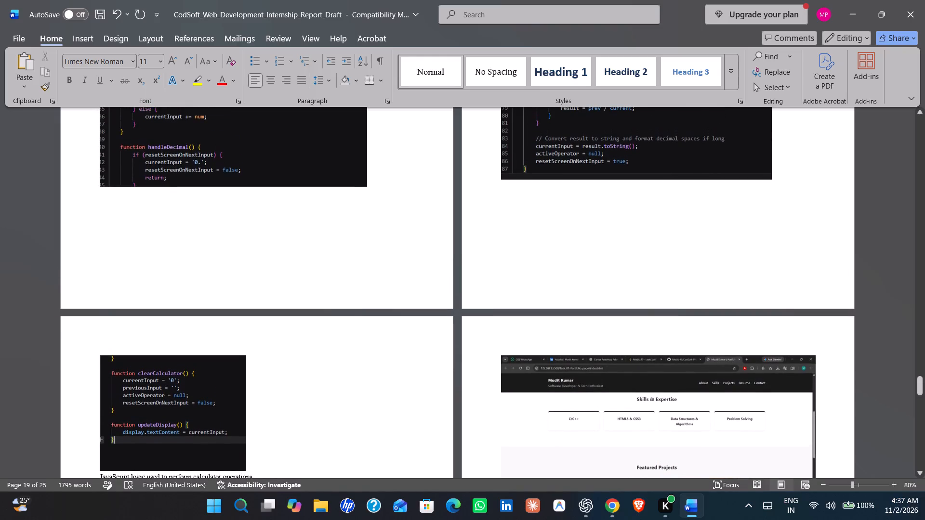
scroll(320, 366, "up", 2)
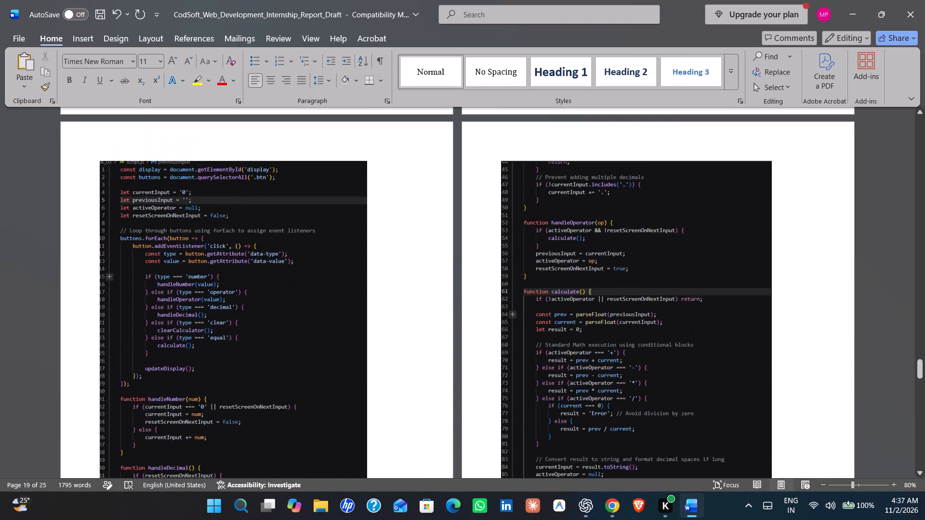
scroll(320, 366, "up", 2)
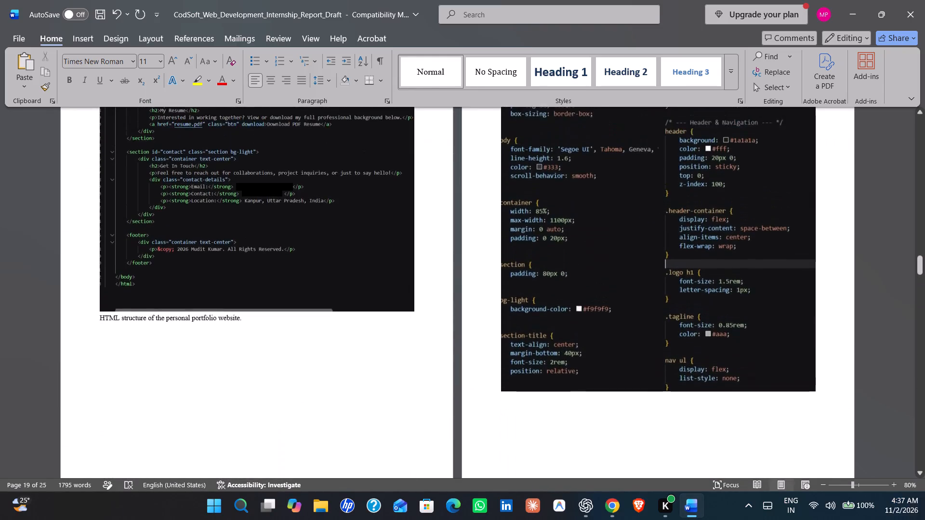
scroll(320, 366, "up", 2)
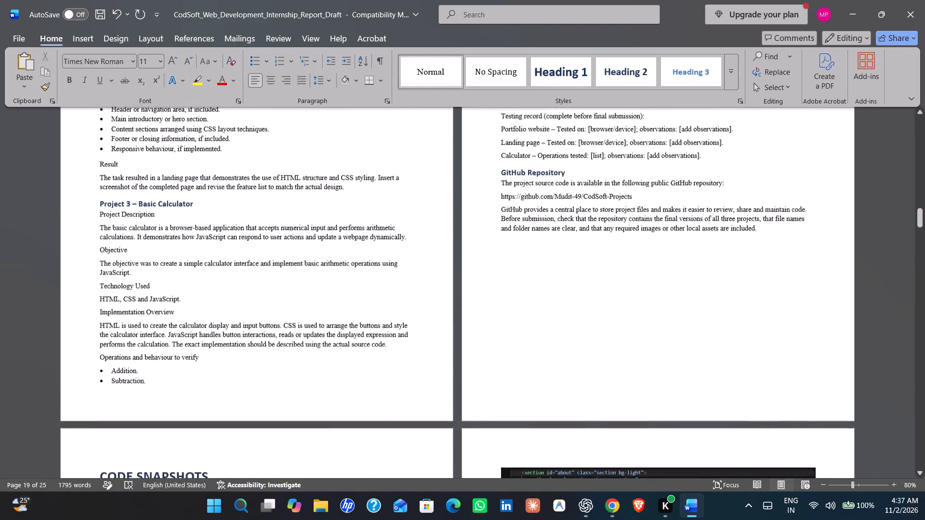
scroll(320, 366, "up", 1)
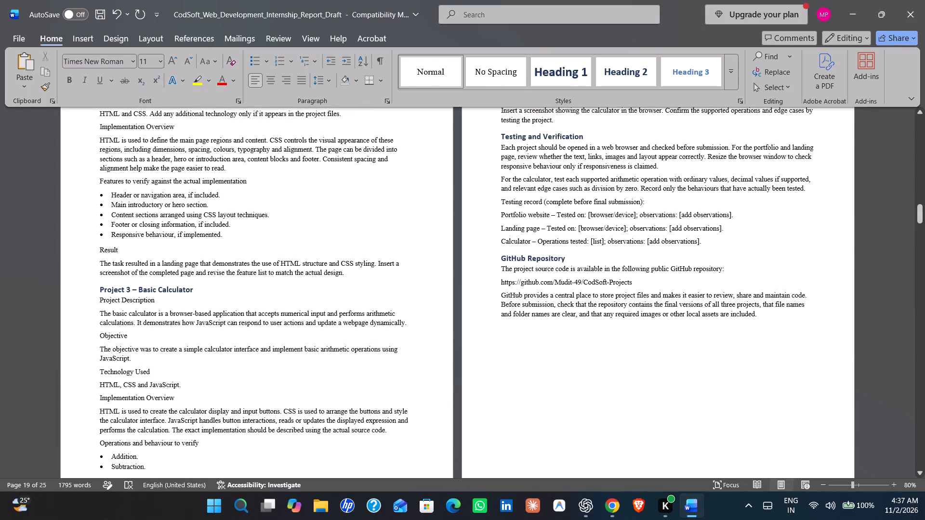
scroll(575, 327, "down", 10)
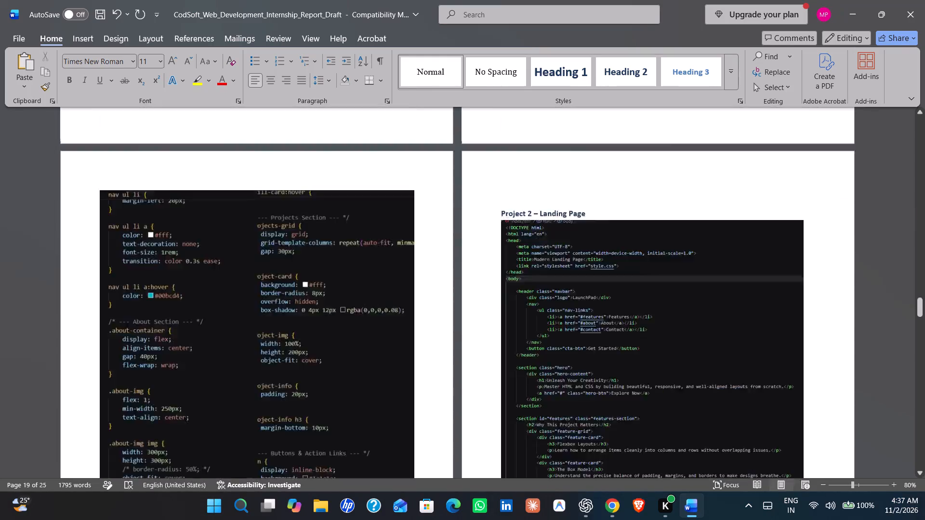
scroll(575, 327, "down", 7)
scroll(575, 327, "up", 1)
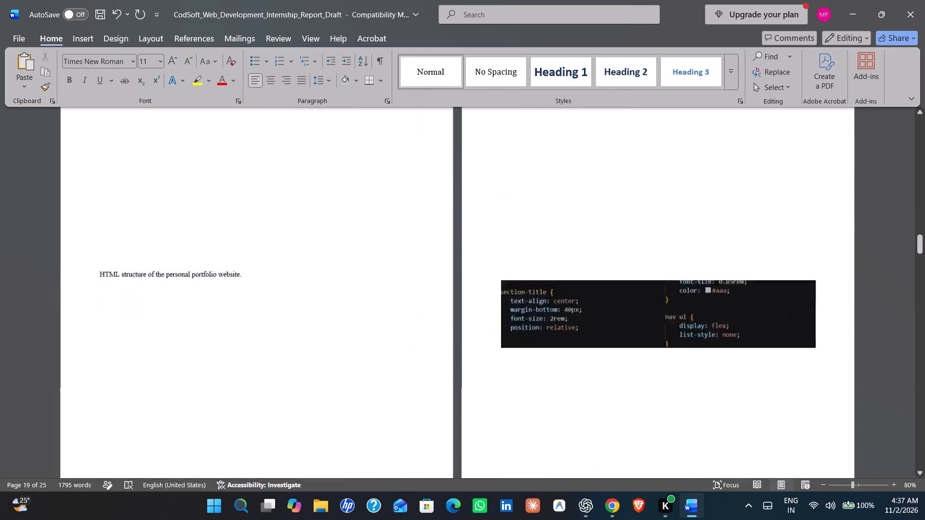
scroll(575, 327, "up", 3)
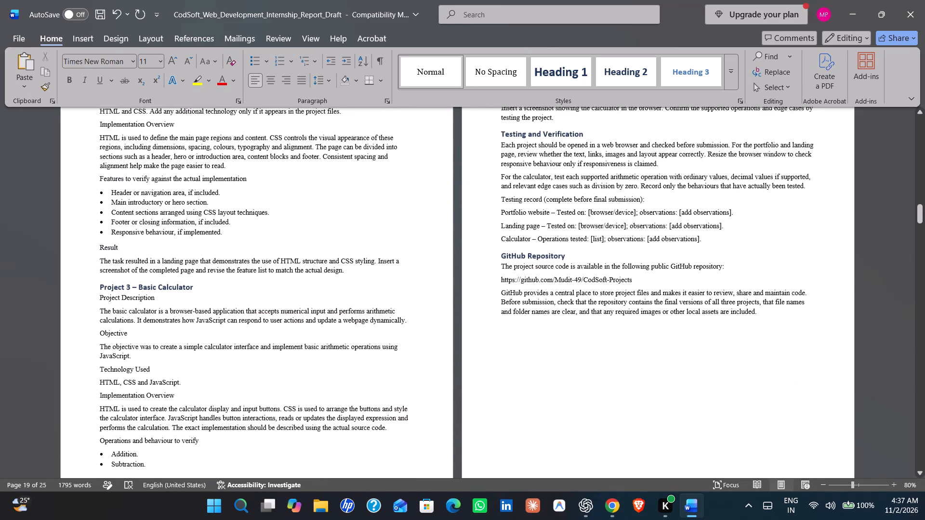
Delete the "Project Description" line beneath the "Project 2 – Landing Page" heading.
scroll(575, 327, "up", 1)
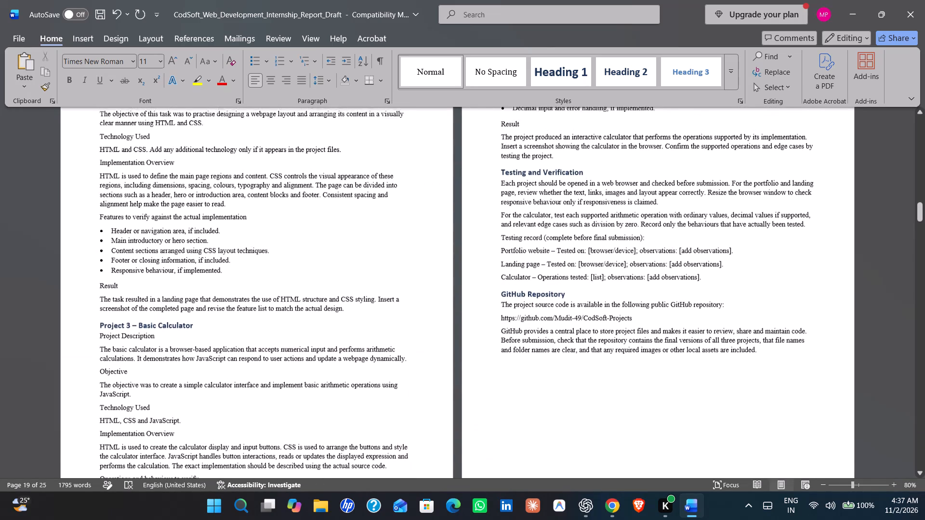
scroll(575, 327, "up", 1)
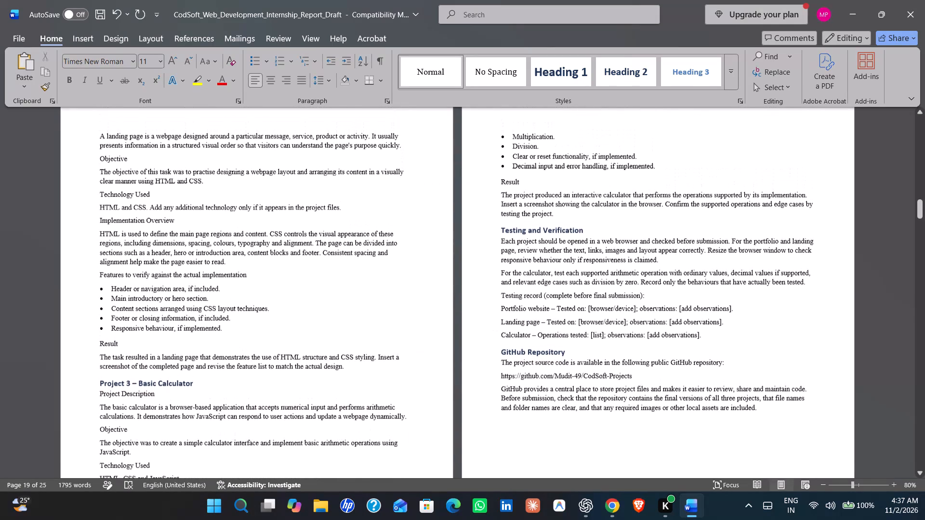
scroll(575, 327, "up", 2)
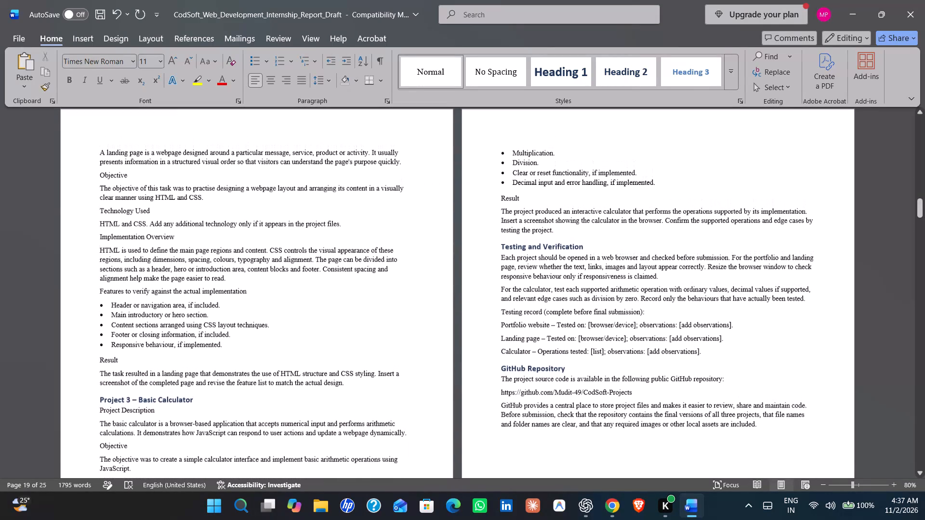
scroll(575, 327, "up", 1)
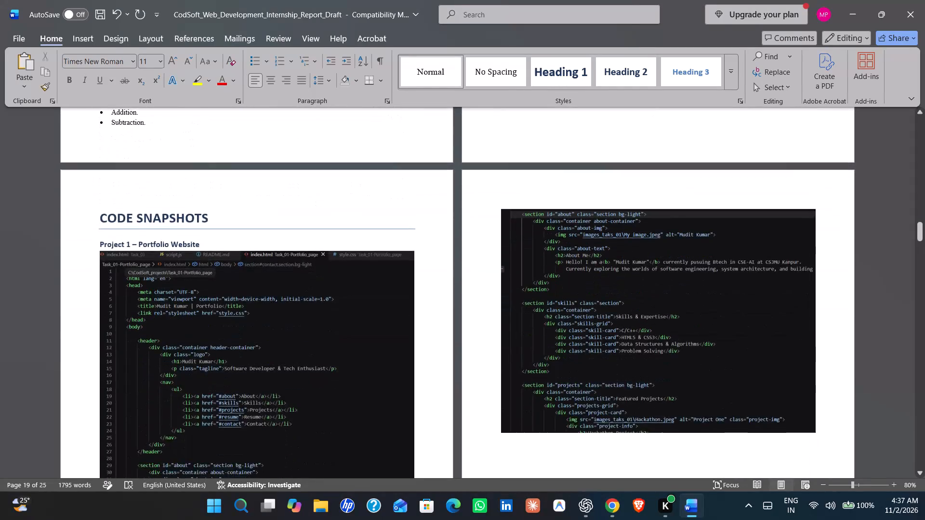
scroll(575, 327, "up", 1)
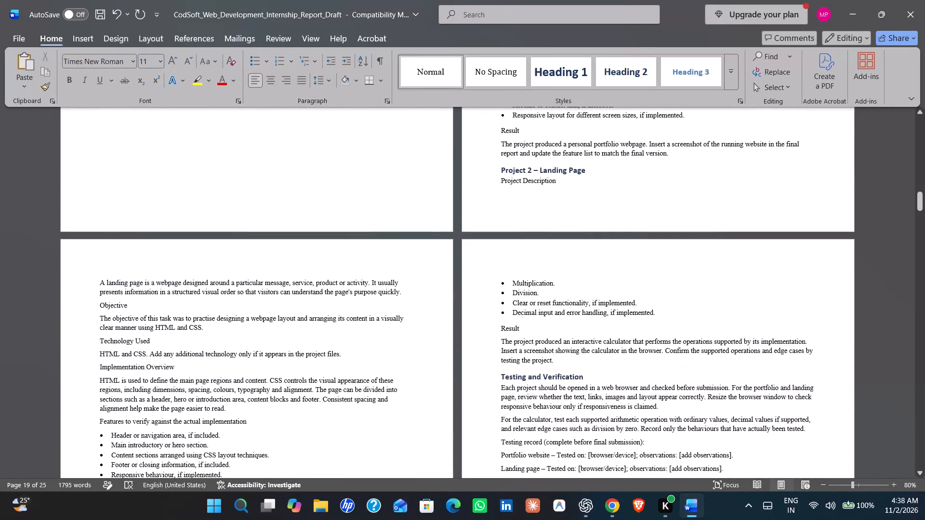
left_click(559, 179)
left_click_drag(556, 179, 479, 171)
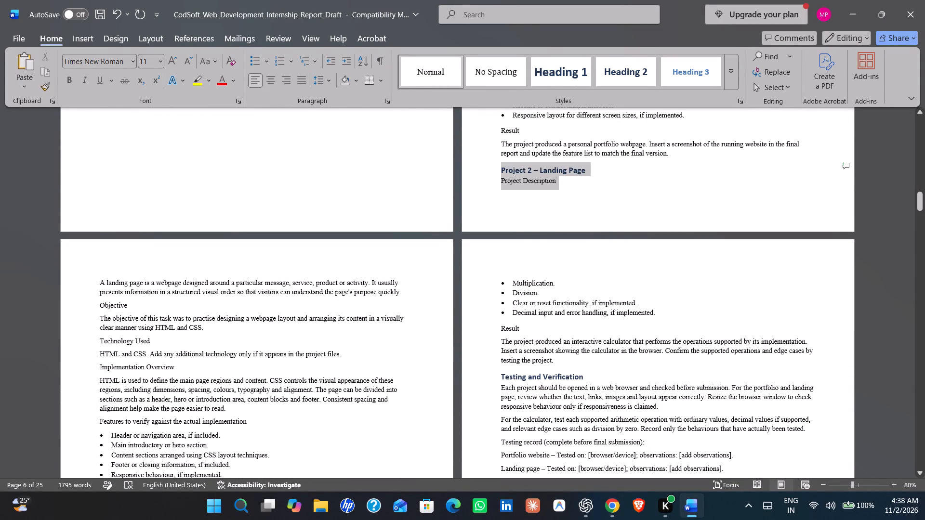
left_click_drag(479, 171, 476, 186)
key("BackSpace")
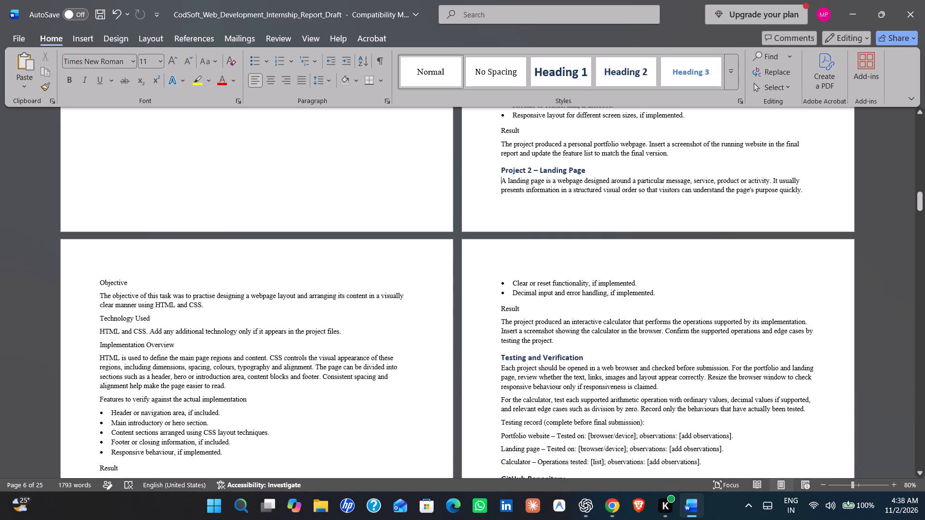
In the testing record, replace the portfolio website's browser/device and observations placeholders with "Chrome".
scroll(156, 287, "down", 1)
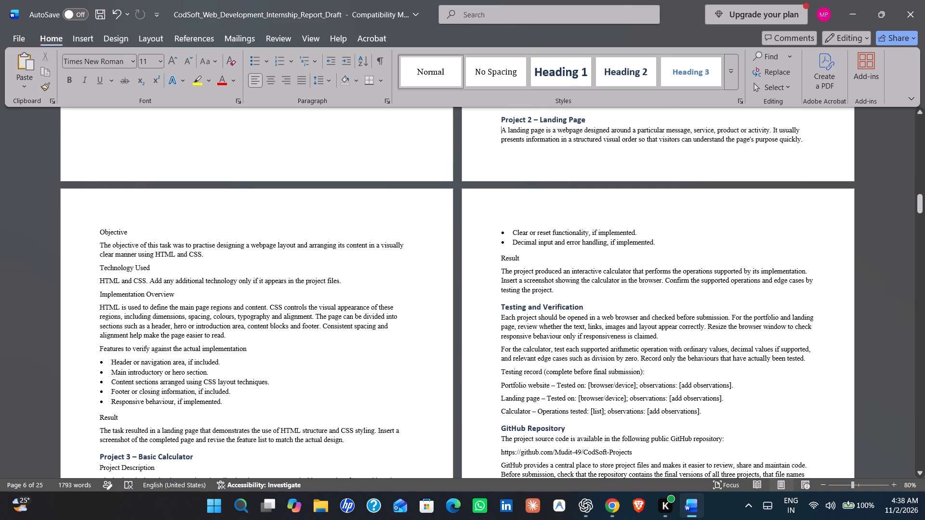
scroll(156, 287, "down", 1)
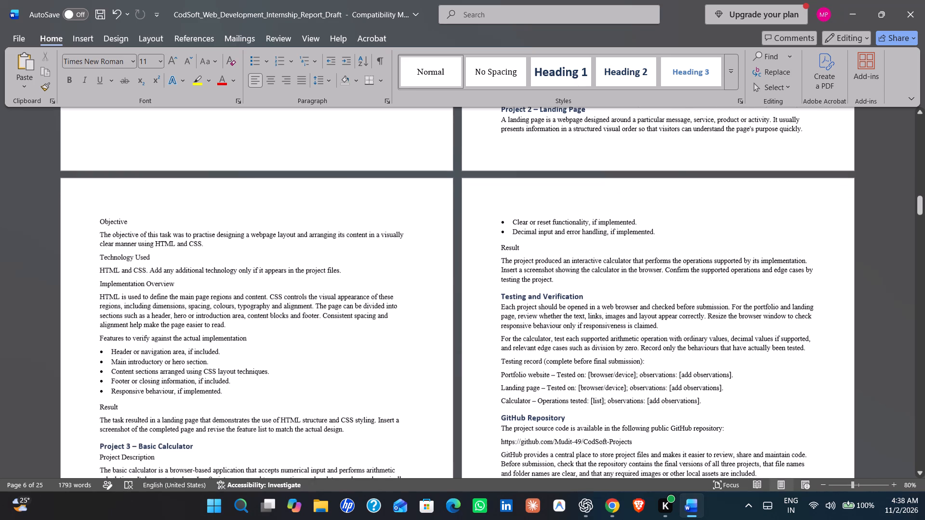
scroll(156, 287, "down", 2)
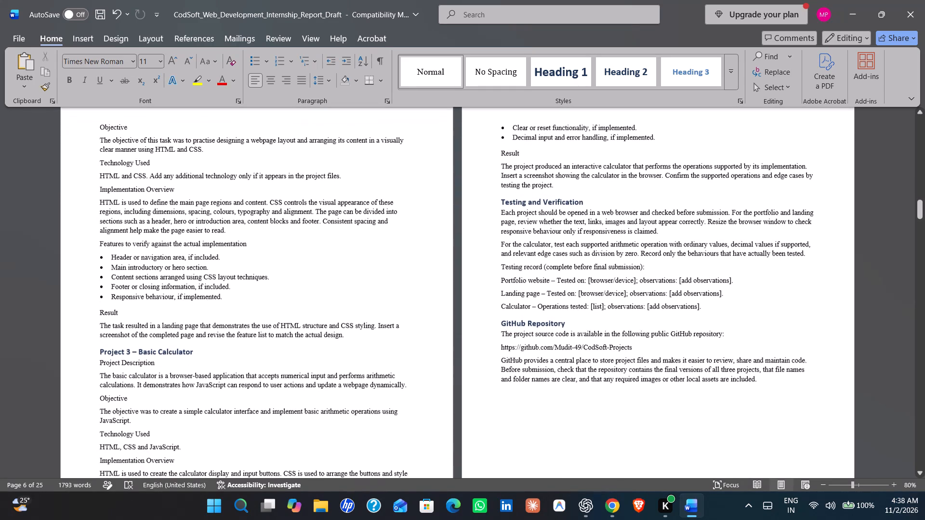
scroll(156, 287, "down", 1)
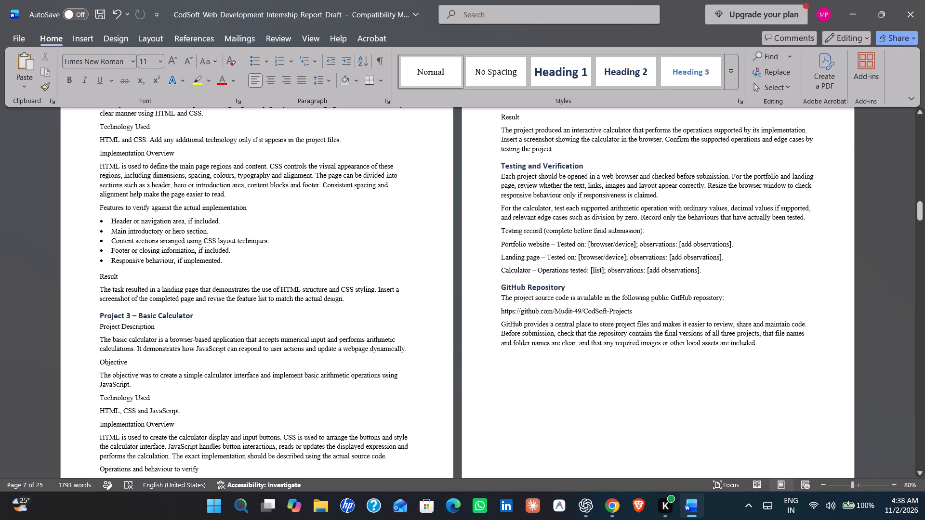
left_click_drag(589, 244, 738, 247)
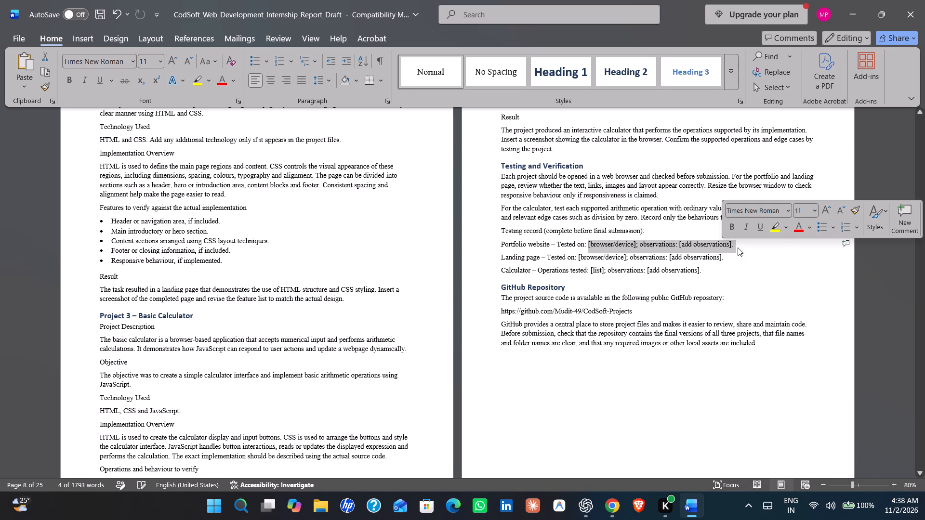
key("shift+c")
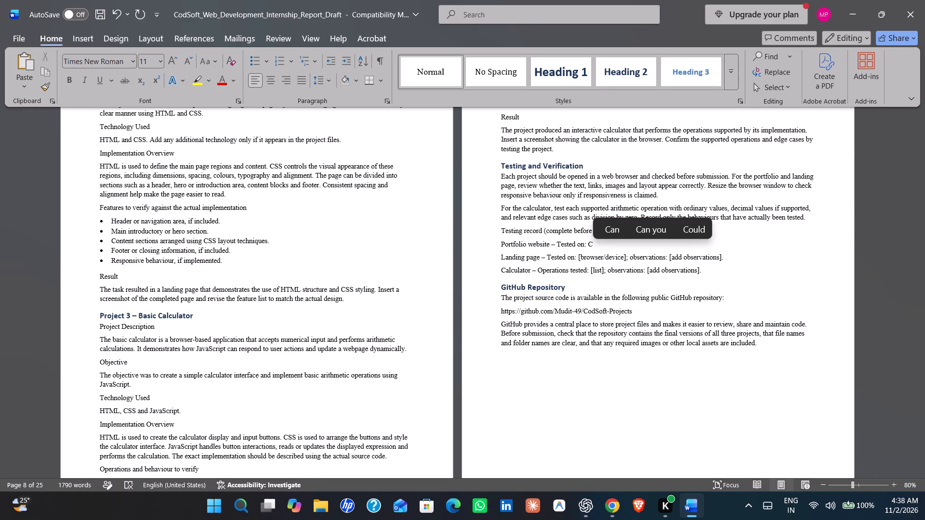
type("hrome")
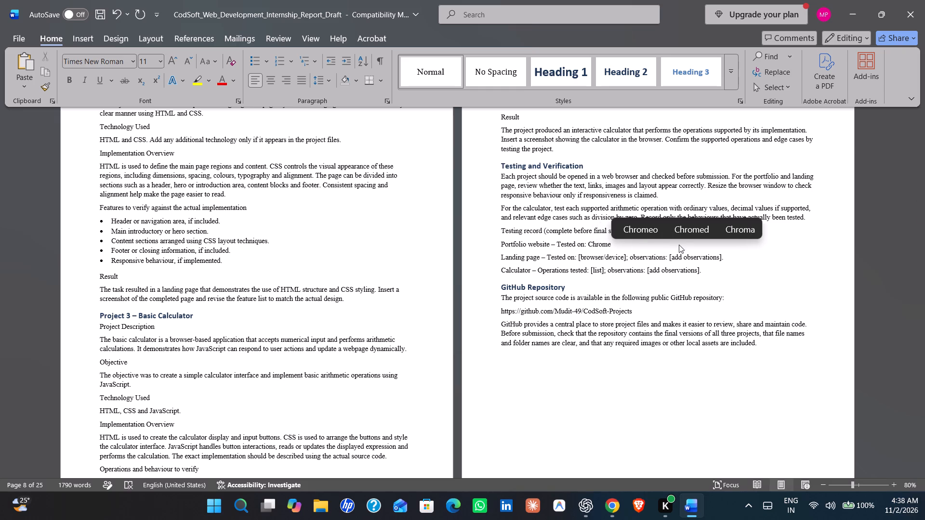
Copy "Chrome" from the portfolio website entry over the landing page entry's browser/device and observations placeholders.
double_click(595, 244)
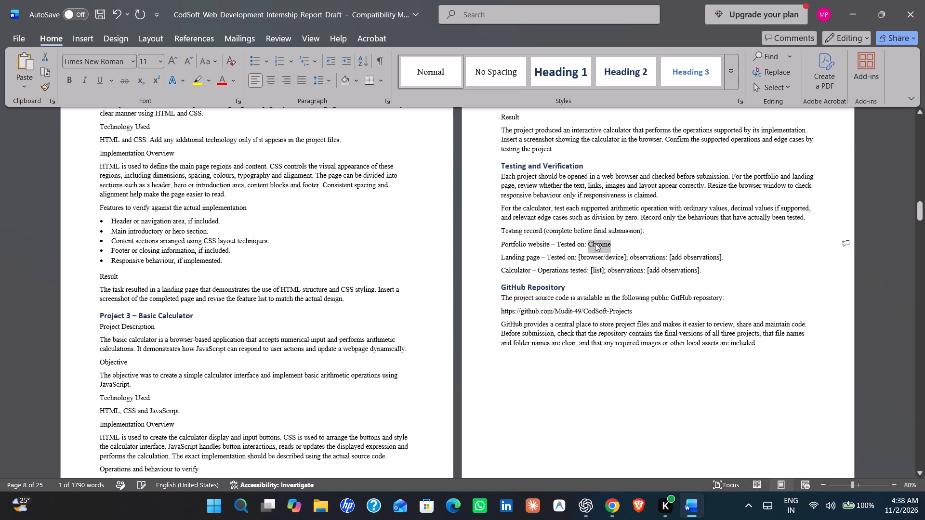
key("shift+c")
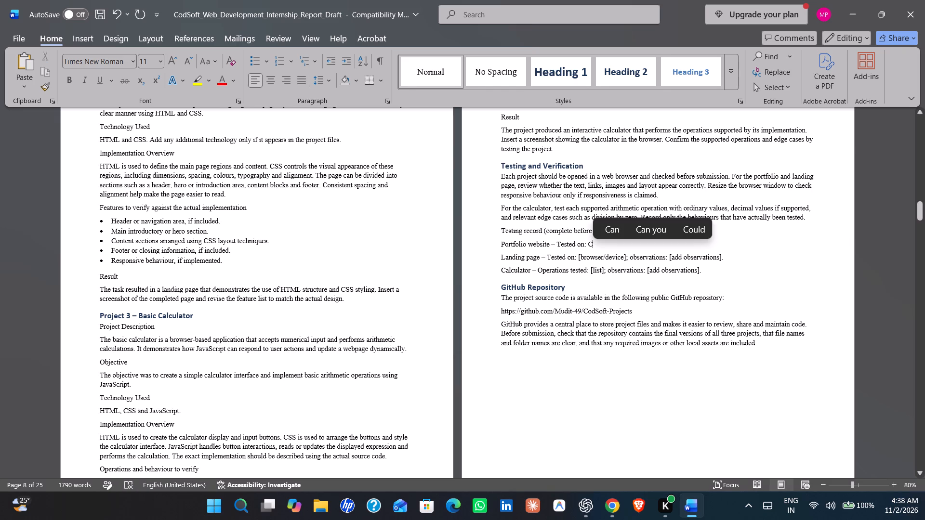
key("ctrl+z")
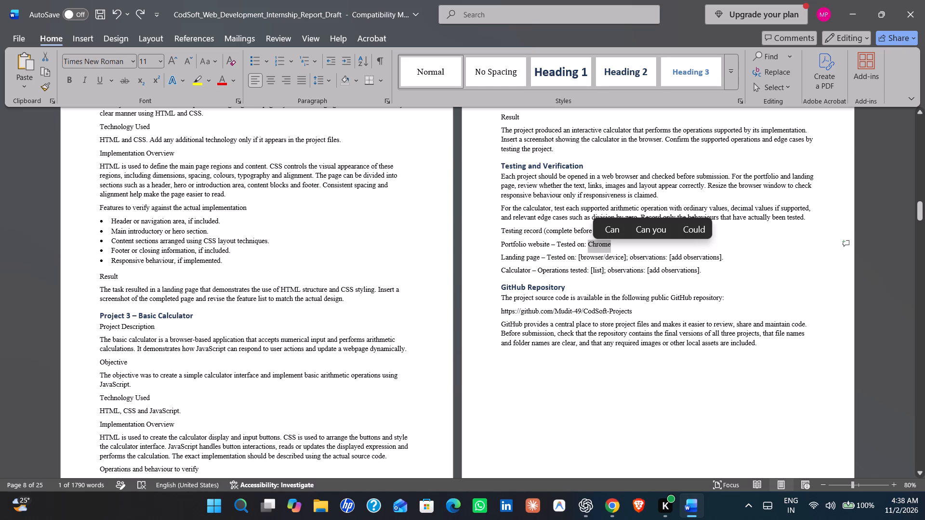
key("ctrl+c")
left_click_drag(727, 260, 612, 258)
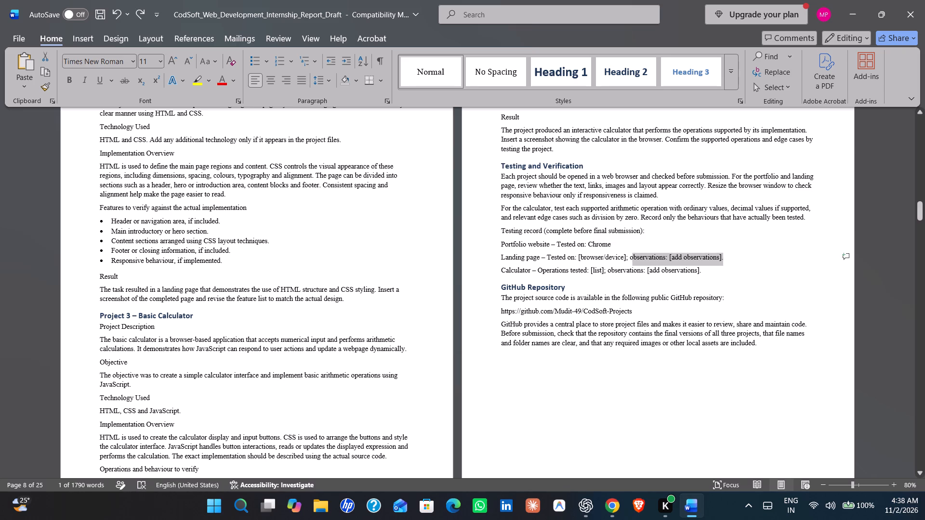
left_click_drag(612, 258, 578, 260)
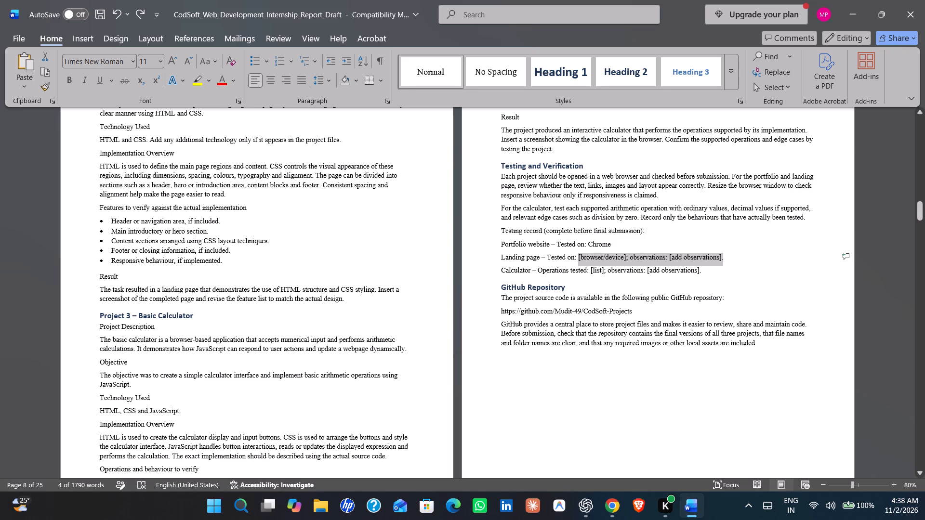
left_click(578, 260, "ctrl")
key("ctrl+v")
left_click(693, 287)
Replace the placeholders after "Operations tested:" in the calculator entry with the copied "Chrome".
left_click_drag(714, 270, 714, 272)
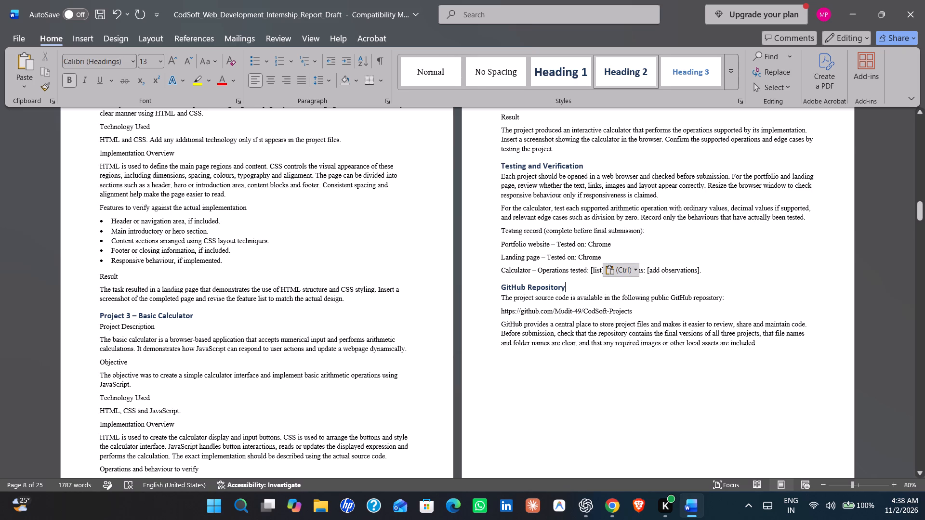
left_click_drag(714, 272, 583, 272)
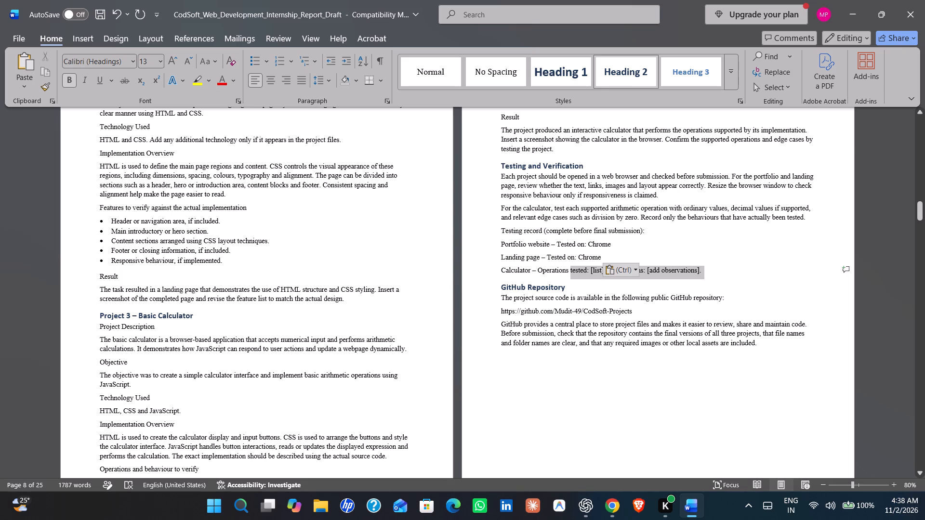
left_click_drag(583, 272, 589, 272)
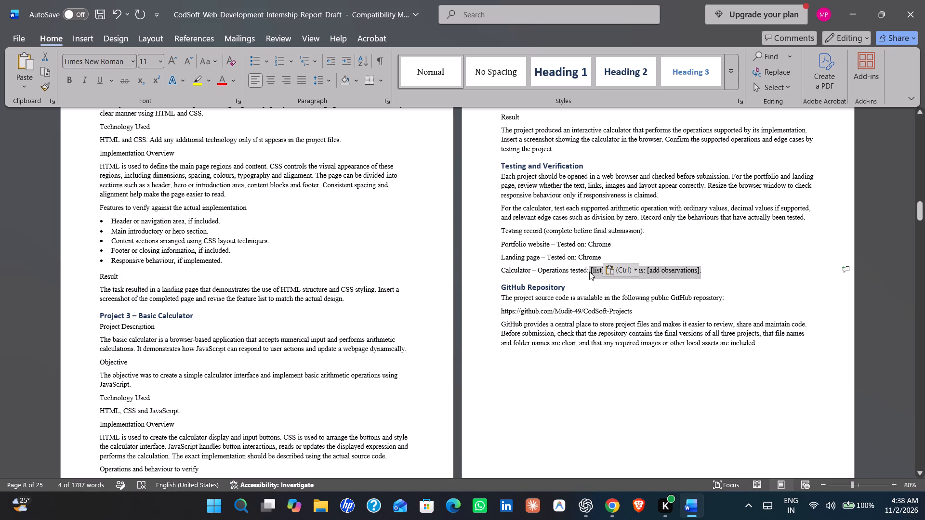
key("ctrl+v")
left_click(667, 252)
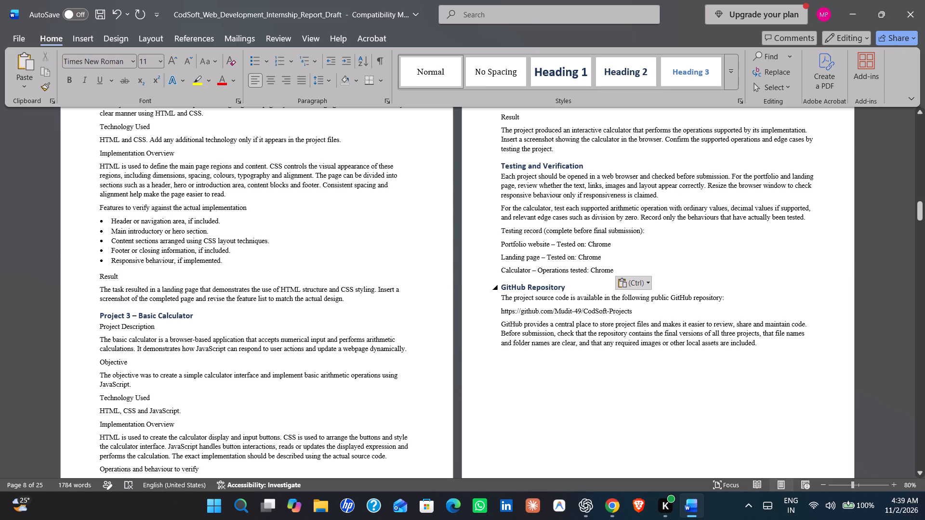
left_click(738, 276)
left_click(515, 322)
Delete the "Project Description" line beneath the "Project 3 – Basic Calculator" heading.
scroll(295, 397, "down", 2)
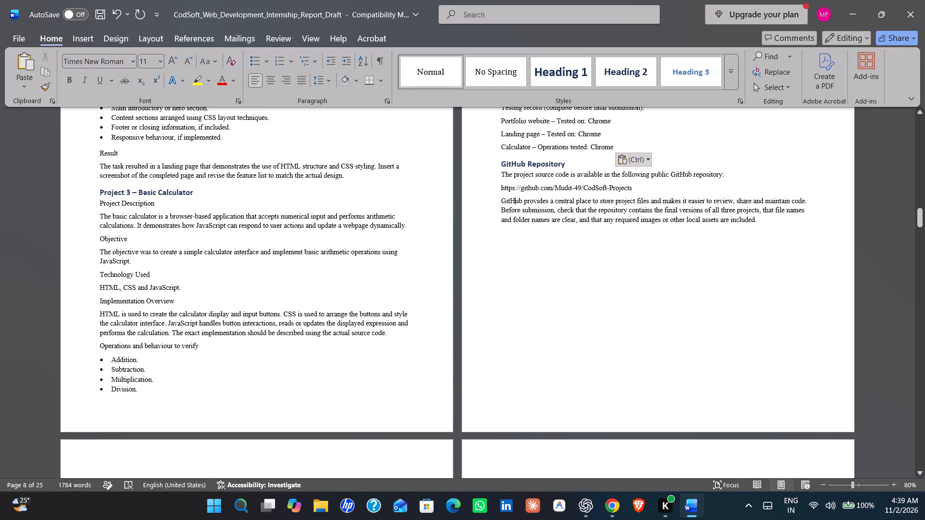
left_click_drag(161, 204, 98, 204)
key("BackSpace")
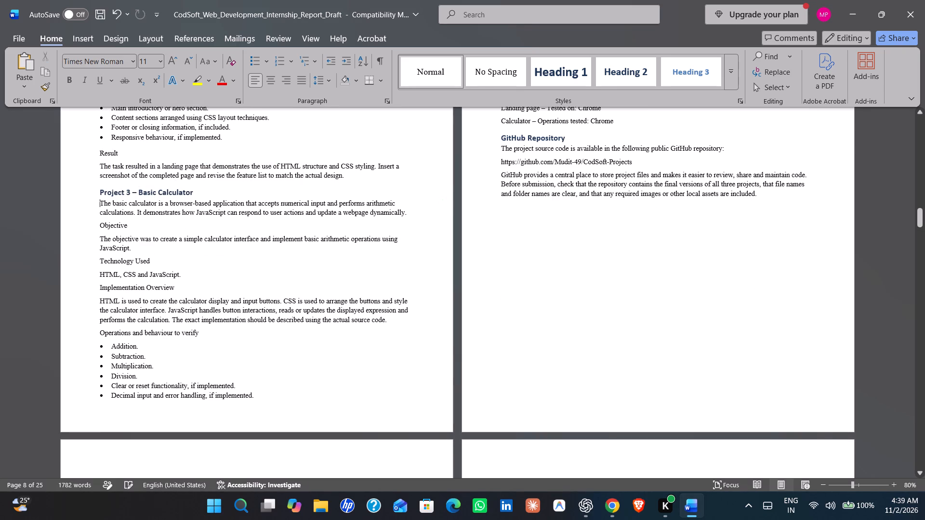
Check the Introduction to Web Development and My Work pages for leftover subheadings and instructional text.
scroll(227, 312, "up", 11)
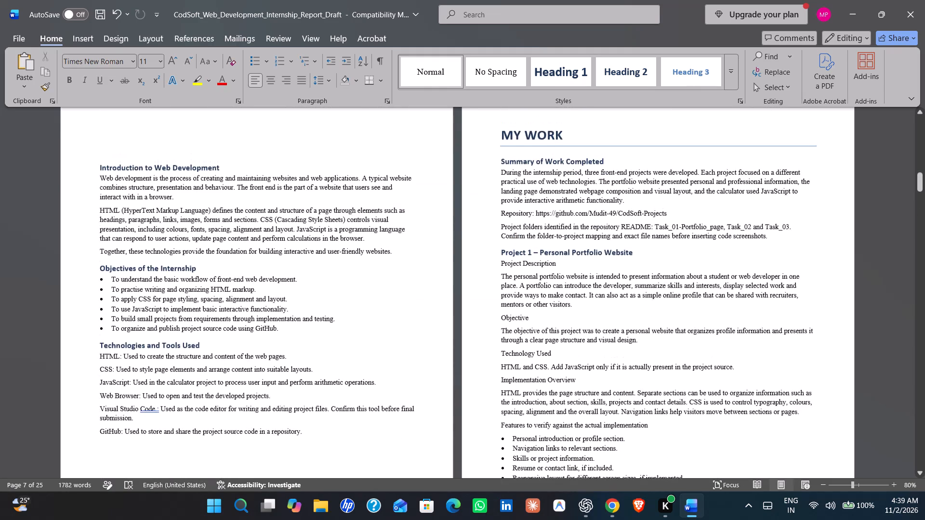
scroll(219, 301, "up", 1)
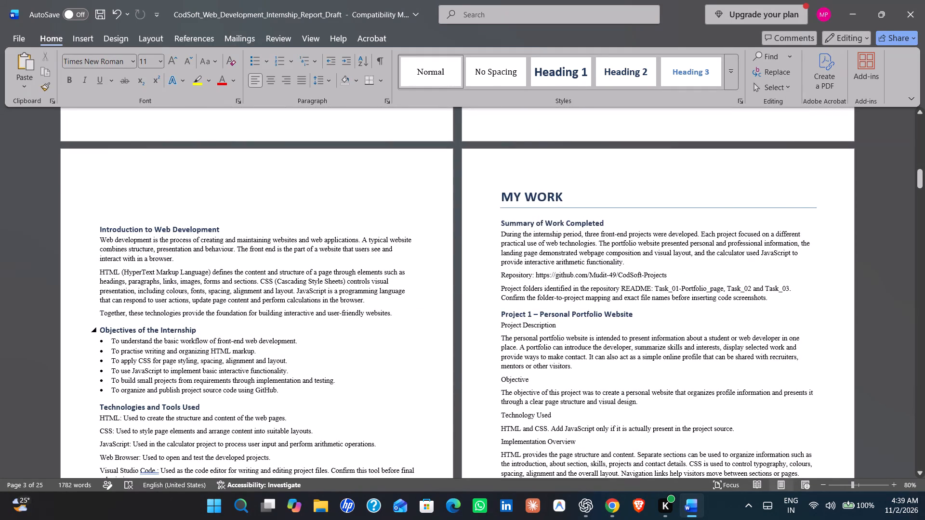
scroll(568, 259, "down", 1)
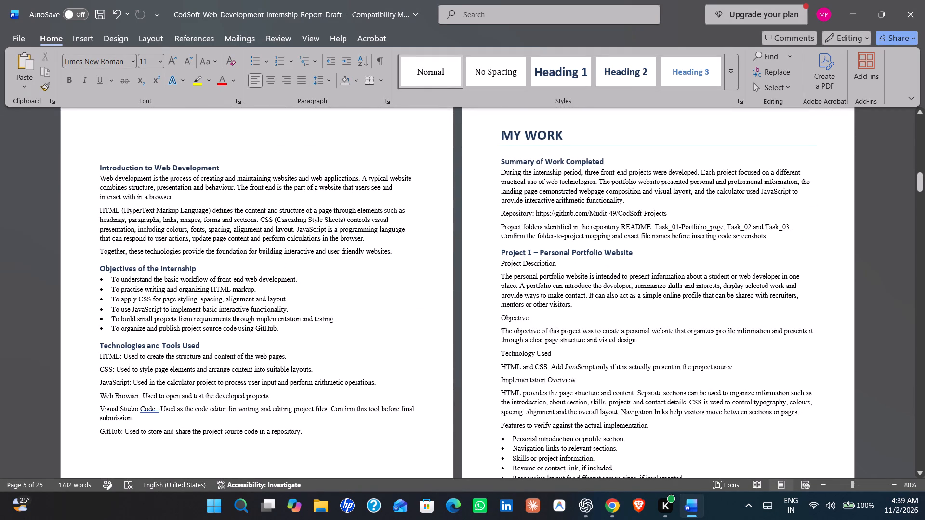
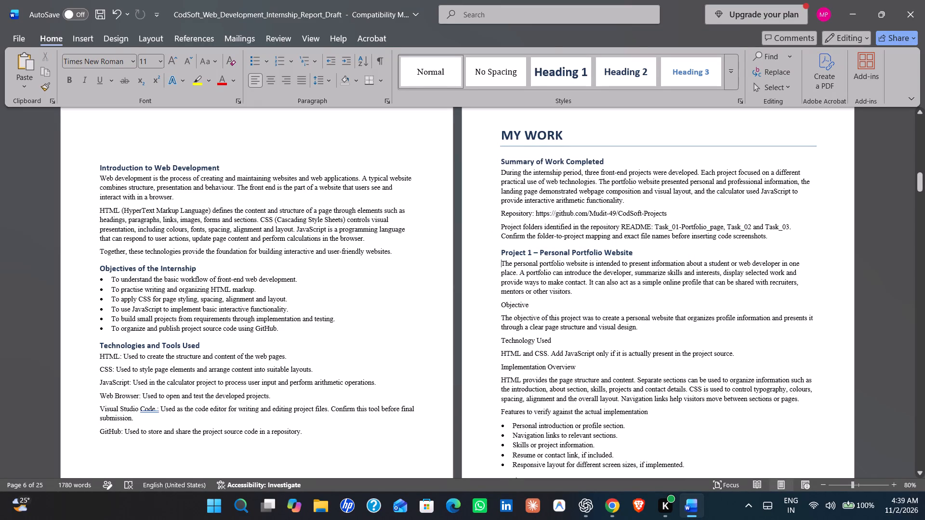
Delete the "Project folders identified in the repository README" paragraph, including its confirmation instruction, from Summary of Work Completed.
left_click_drag(780, 244, 506, 240)
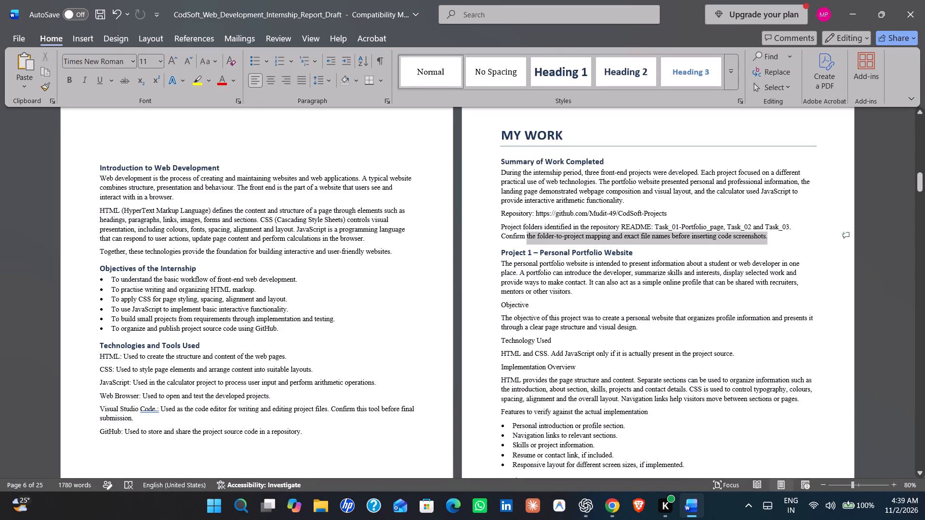
left_click_drag(506, 240, 487, 222)
left_click(487, 222)
left_click(567, 222)
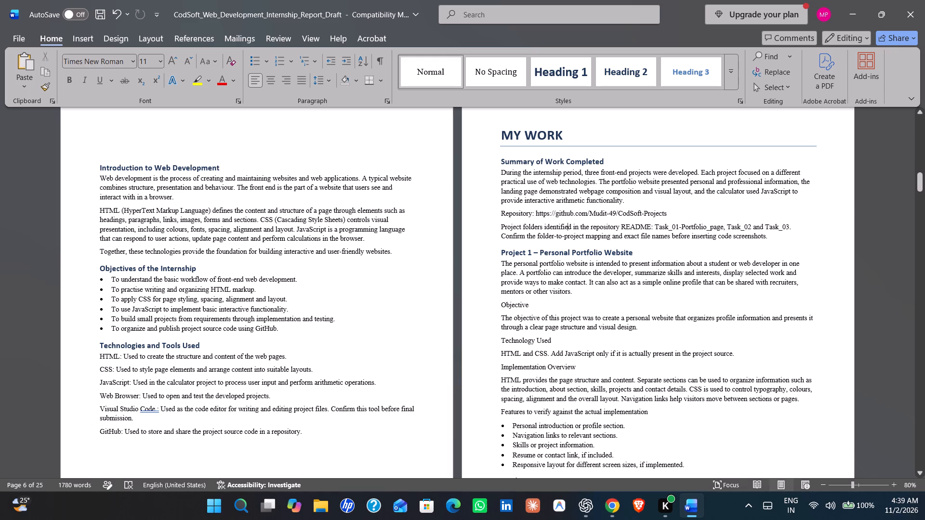
left_click_drag(500, 228, 705, 230)
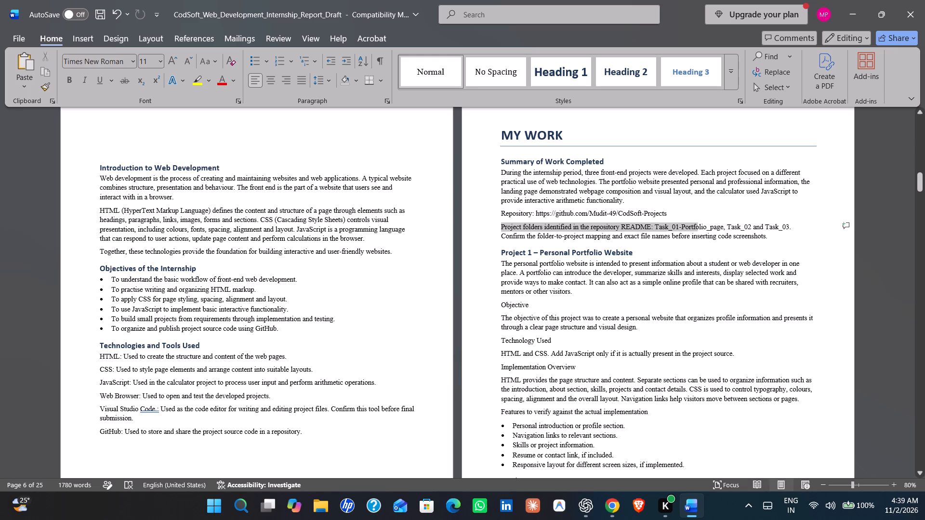
left_click_drag(705, 230, 785, 237)
key("BackSpace")
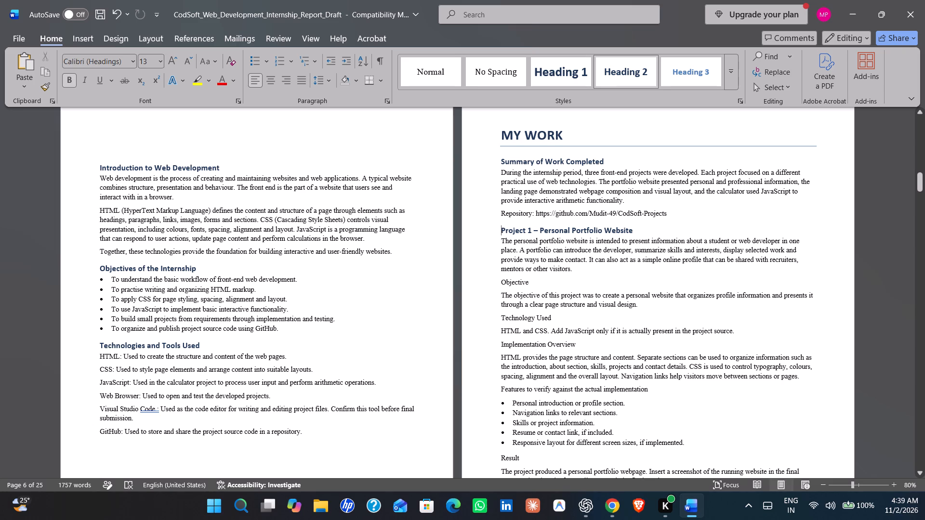
Review the report from the Project 1 section through to the references for leftover instructional text and layout problems.
scroll(596, 138, "down", 2)
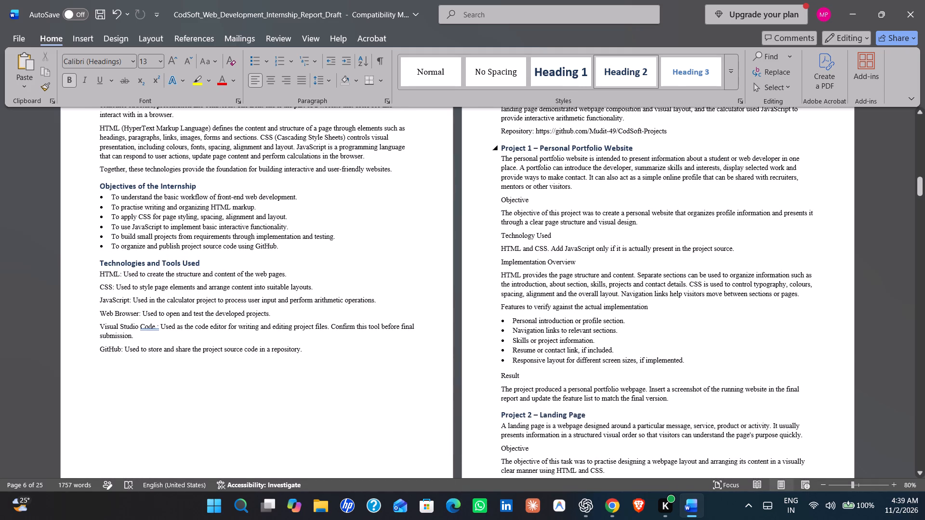
scroll(542, 207, "down", 1)
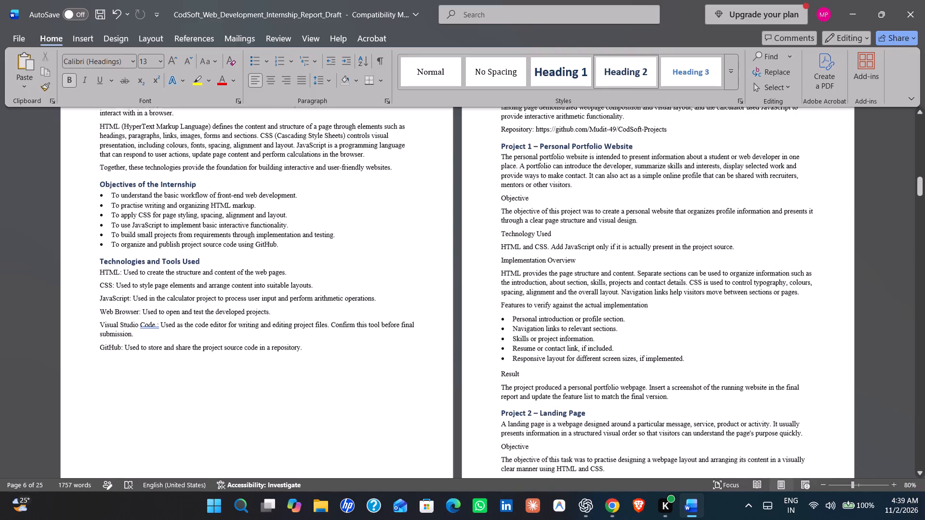
scroll(542, 207, "down", 1)
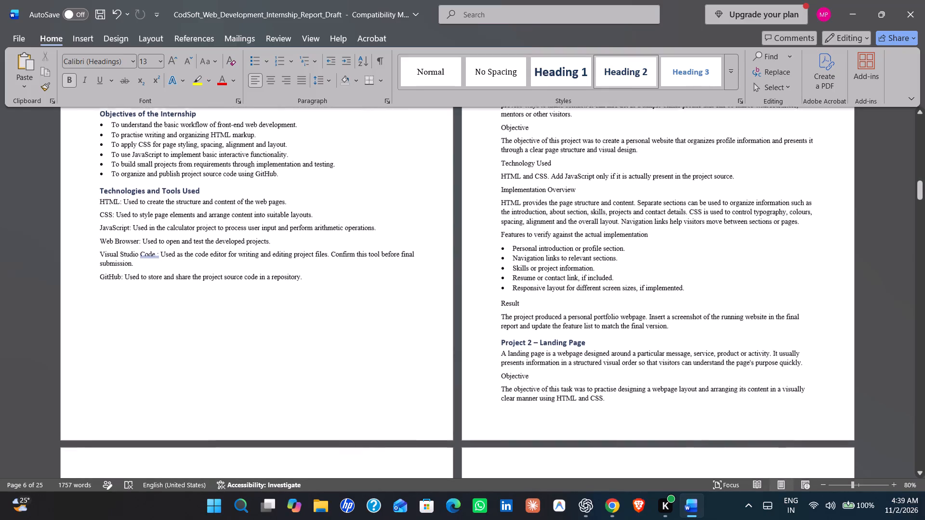
scroll(542, 207, "down", 2)
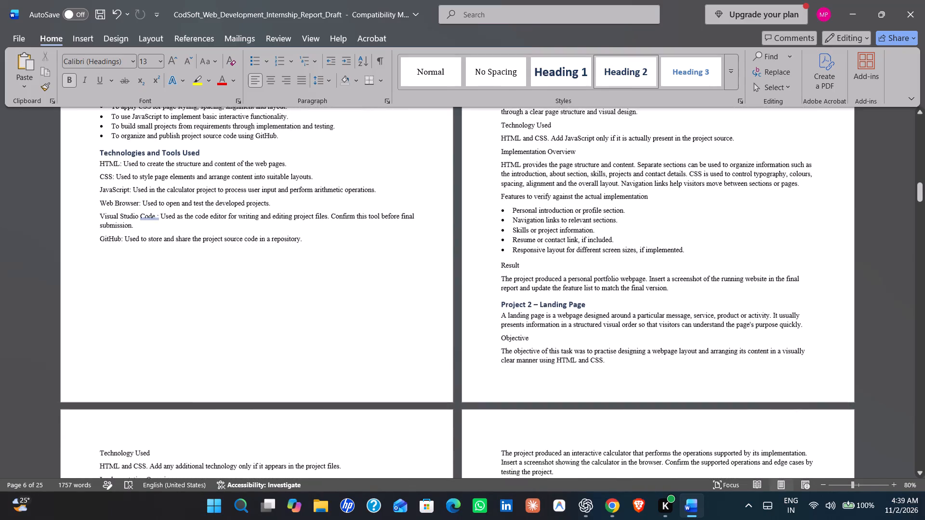
scroll(542, 207, "down", 5)
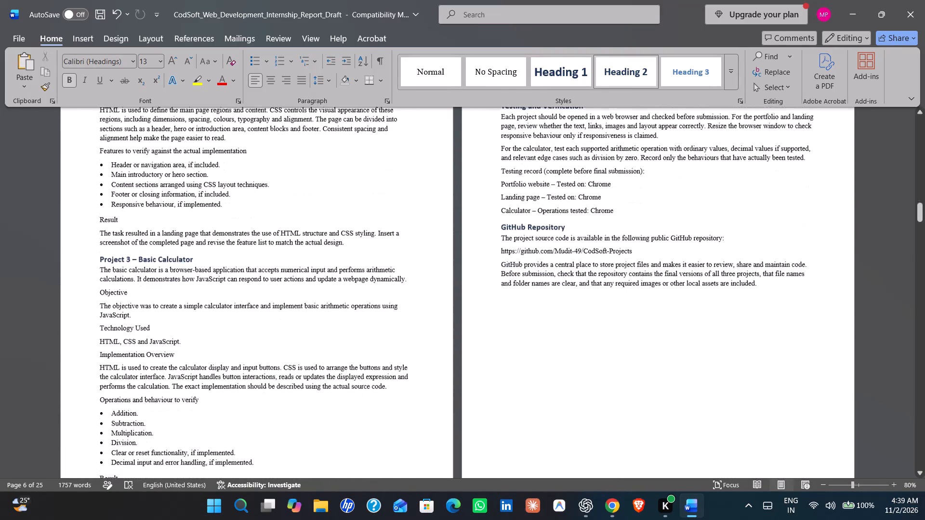
scroll(542, 207, "down", 13)
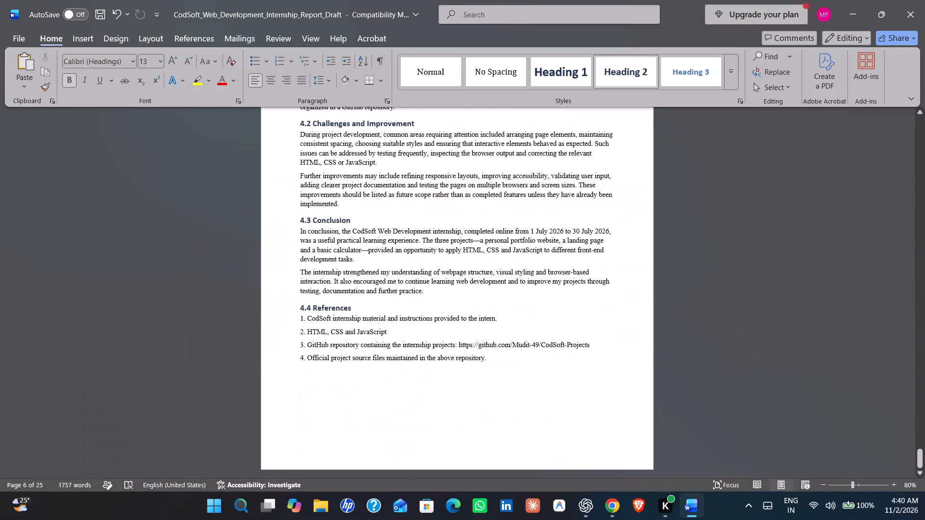
scroll(542, 207, "down", 1)
scroll(542, 207, "up", 12)
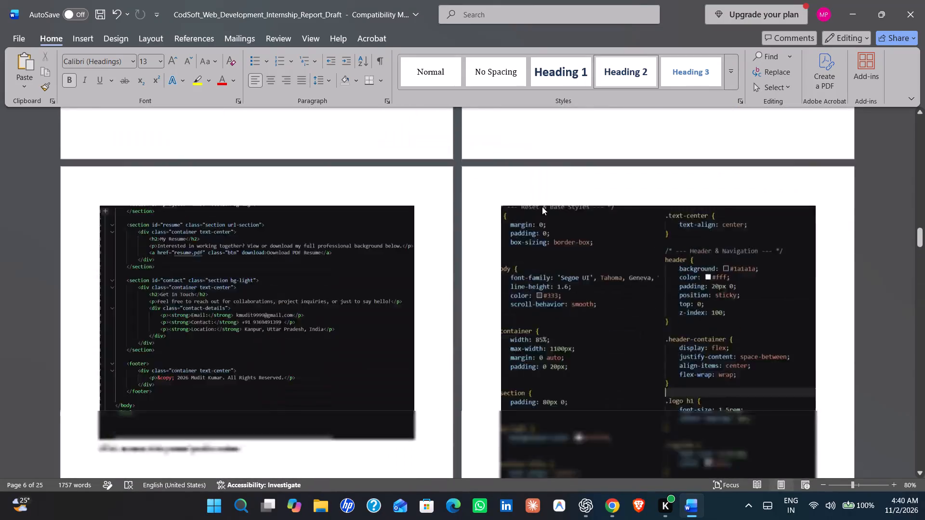
scroll(542, 207, "up", 1)
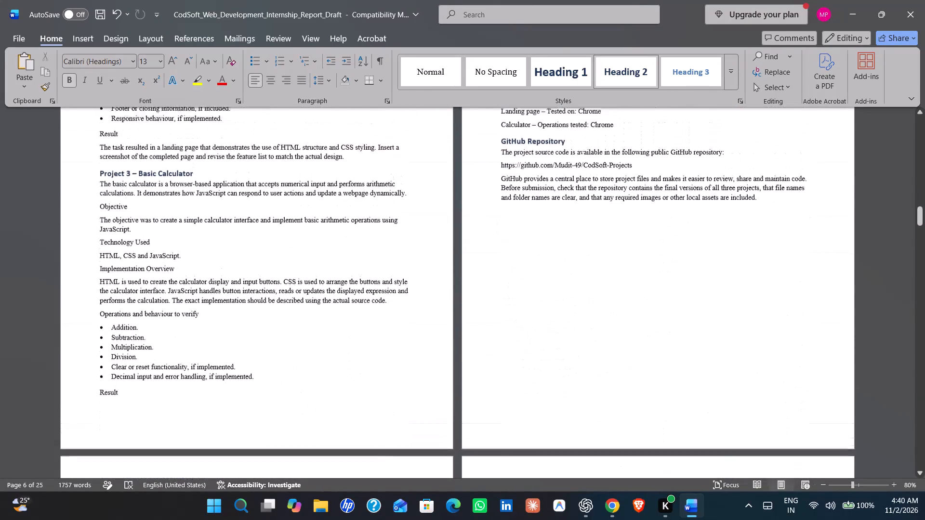
scroll(542, 207, "up", 3)
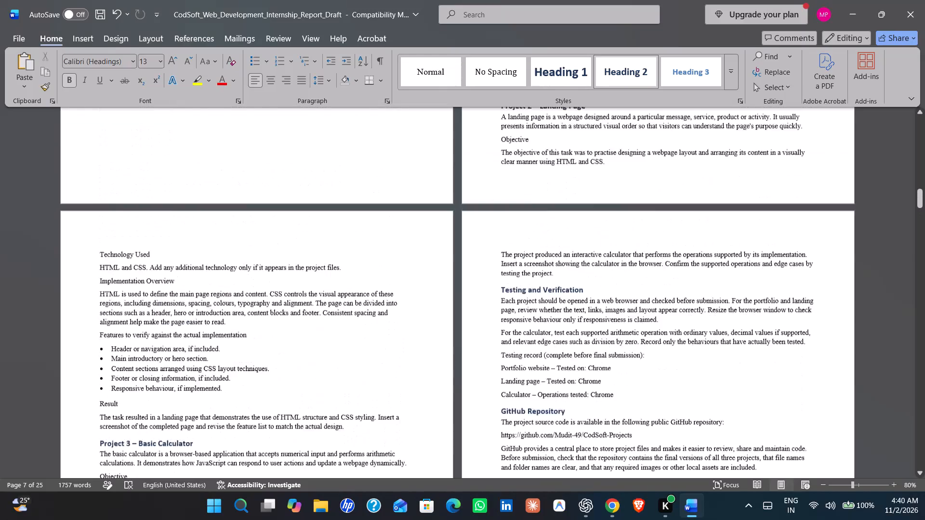
scroll(542, 207, "up", 2)
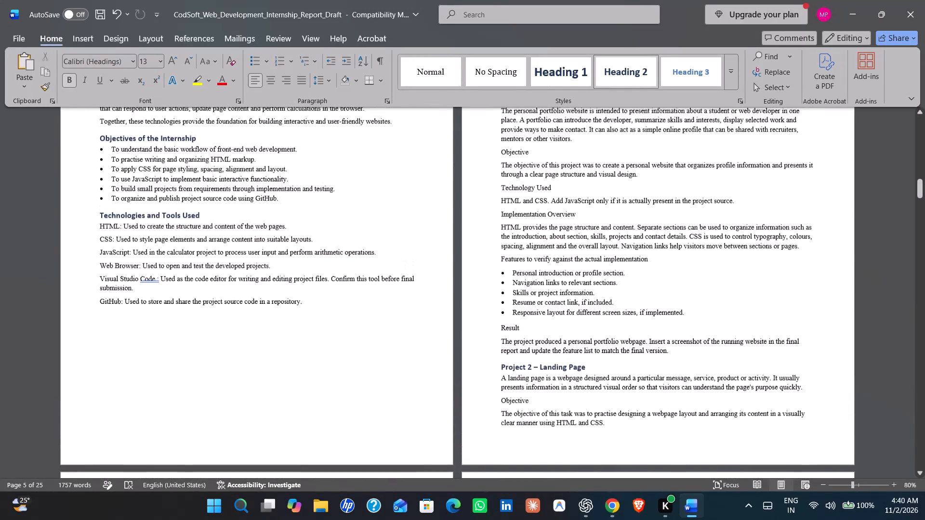
scroll(542, 207, "up", 1)
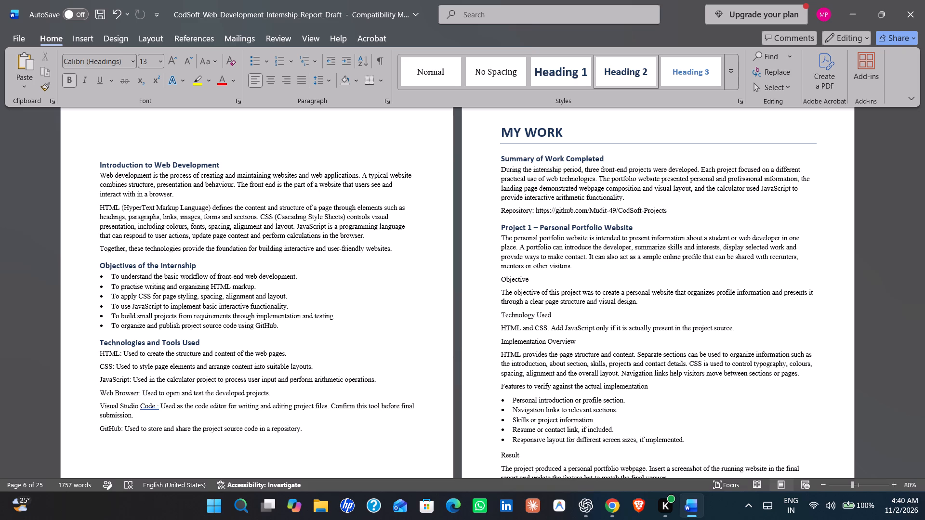
Examine the cover, certificate, contents, offer letter and code snapshot pages for layout and spacing problems.
scroll(306, 326, "up", 1)
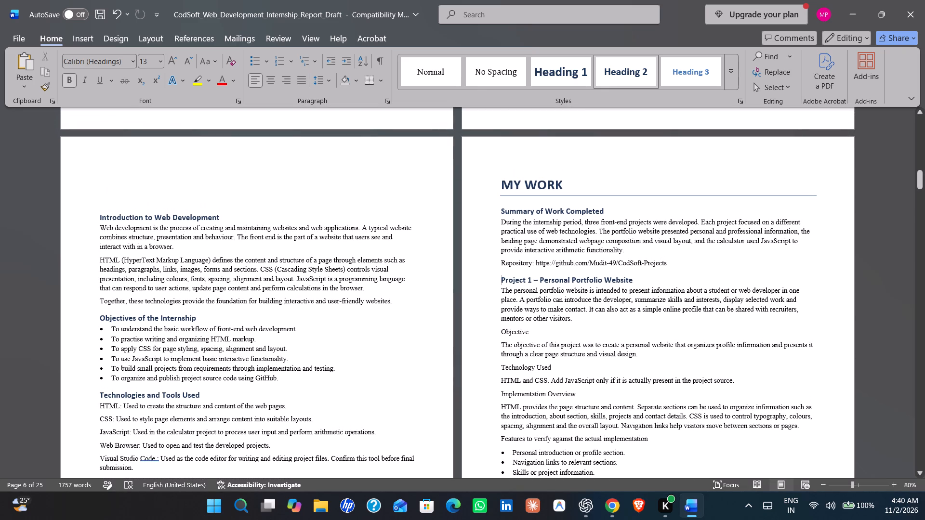
scroll(285, 292, "up", 3)
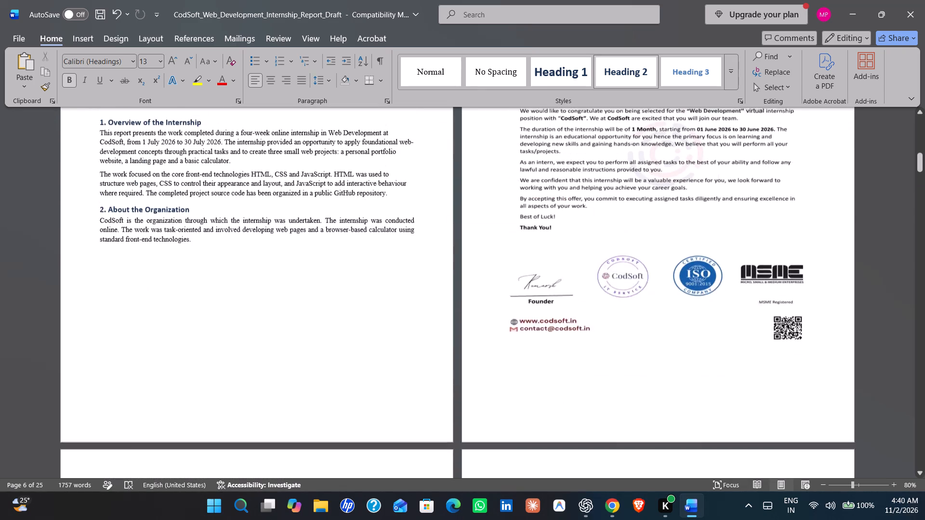
scroll(285, 292, "up", 3)
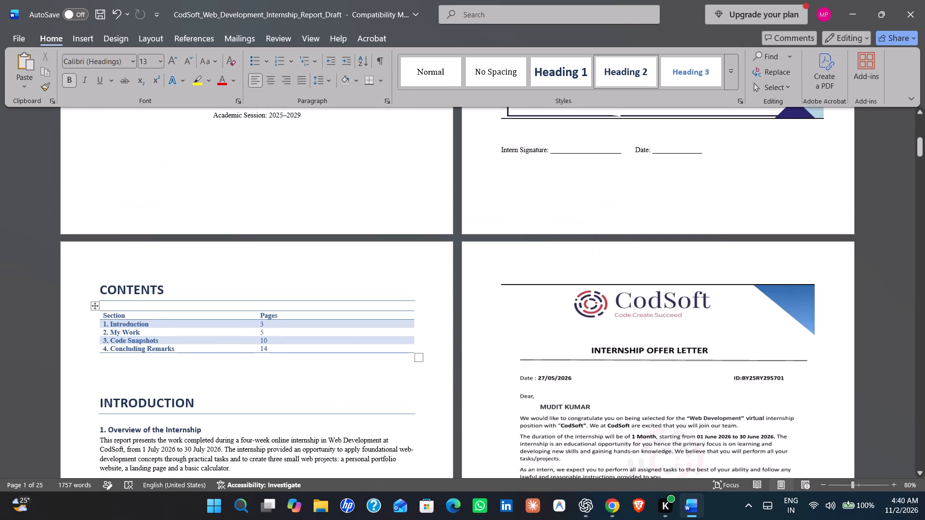
scroll(283, 290, "up", 1)
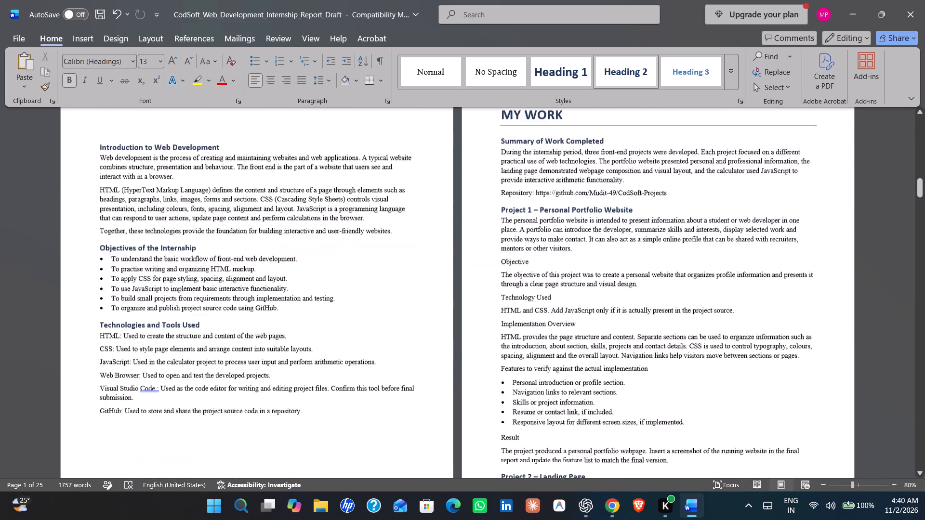
scroll(283, 290, "up", 1)
scroll(283, 290, "down", 2)
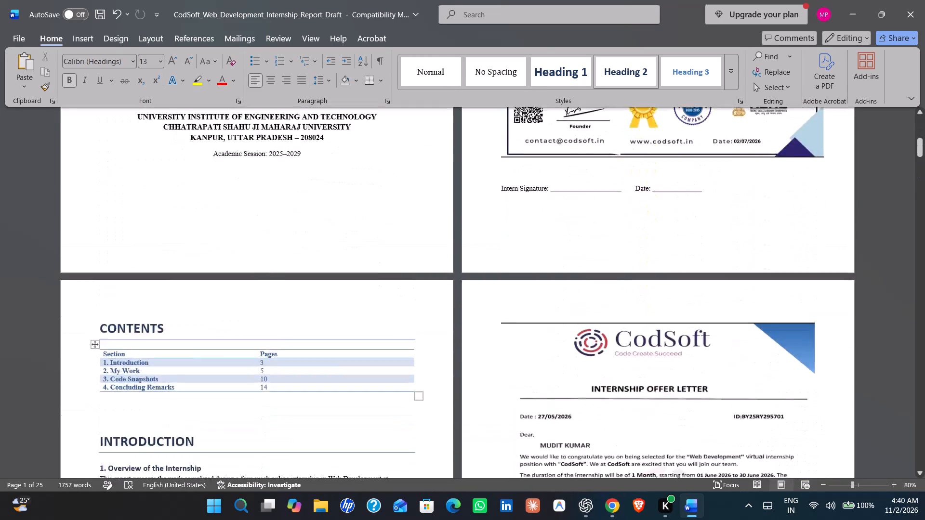
scroll(283, 290, "down", 7)
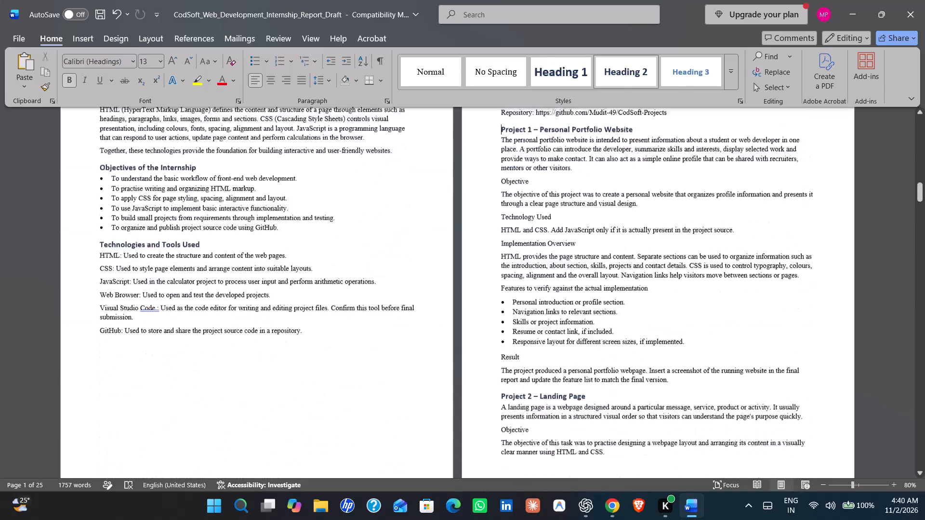
scroll(283, 290, "down", 5)
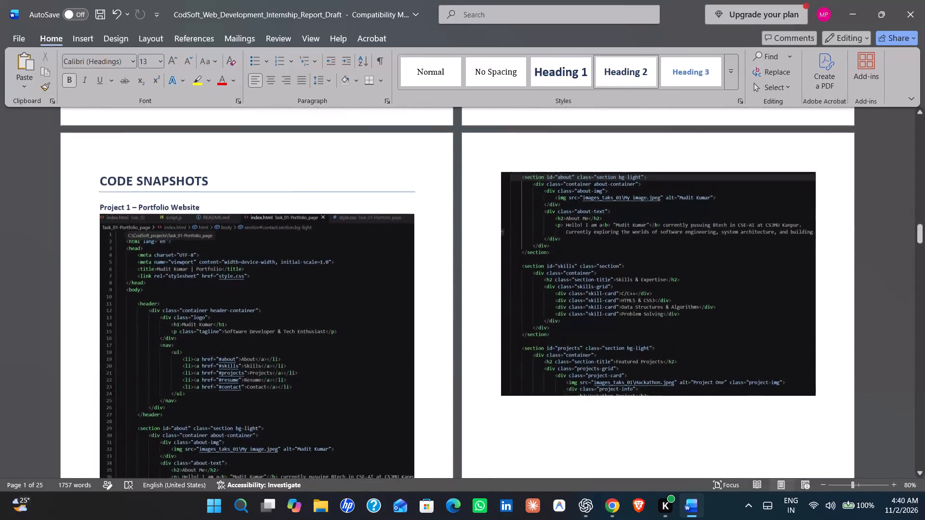
scroll(283, 290, "down", 5)
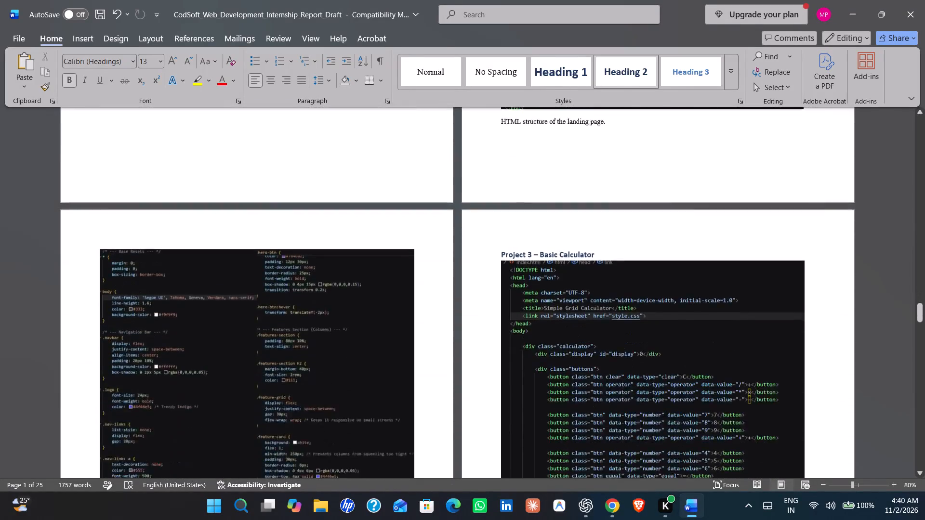
scroll(283, 290, "down", 7)
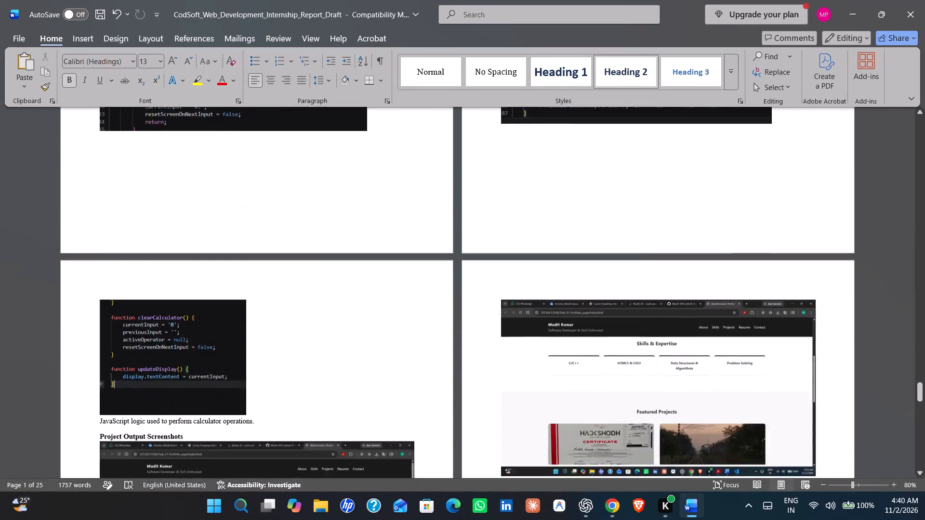
scroll(283, 290, "down", 3)
scroll(283, 290, "up", 9)
scroll(283, 290, "up", 12)
scroll(348, 324, "up", 7)
scroll(410, 305, "down", 2)
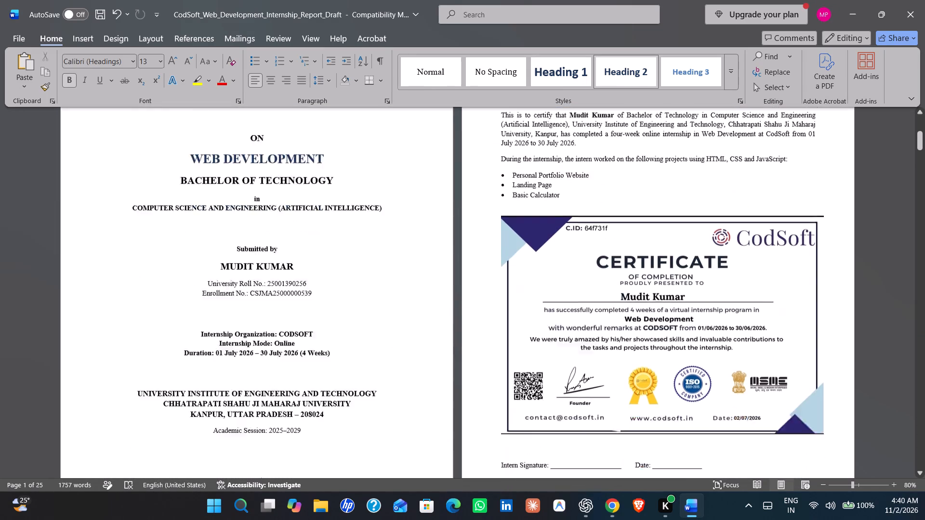
scroll(472, 343, "down", 6)
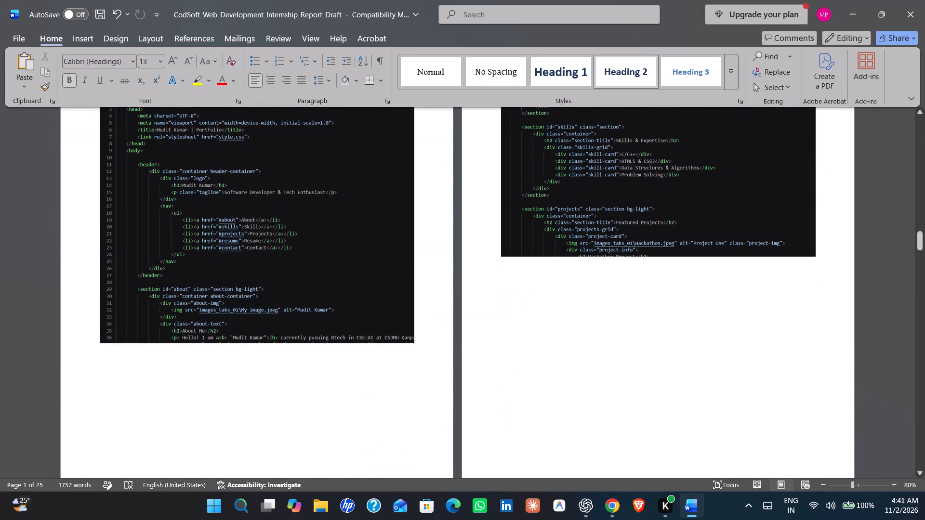
Shrink the first code screenshot under "Project 1 – Portfolio Website" to 4.8" high by 5.61" wide.
left_click(326, 246)
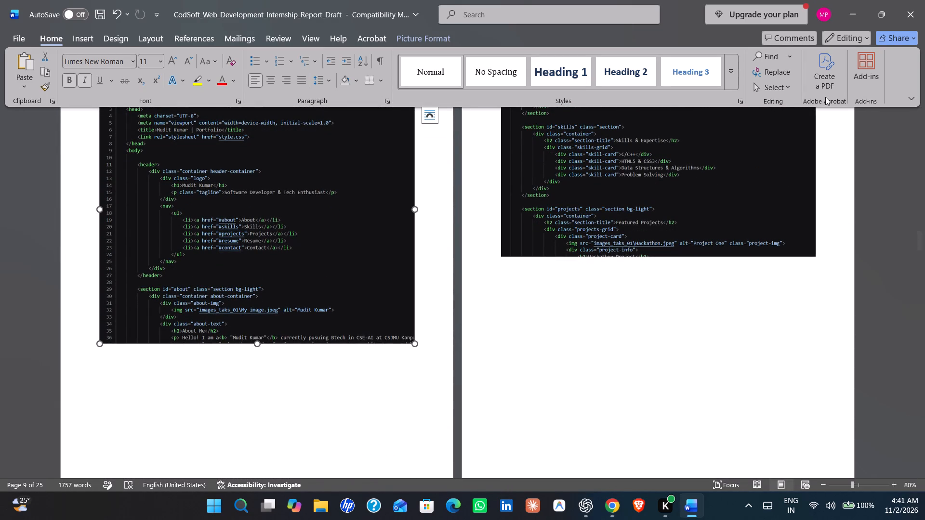
left_click(438, 35)
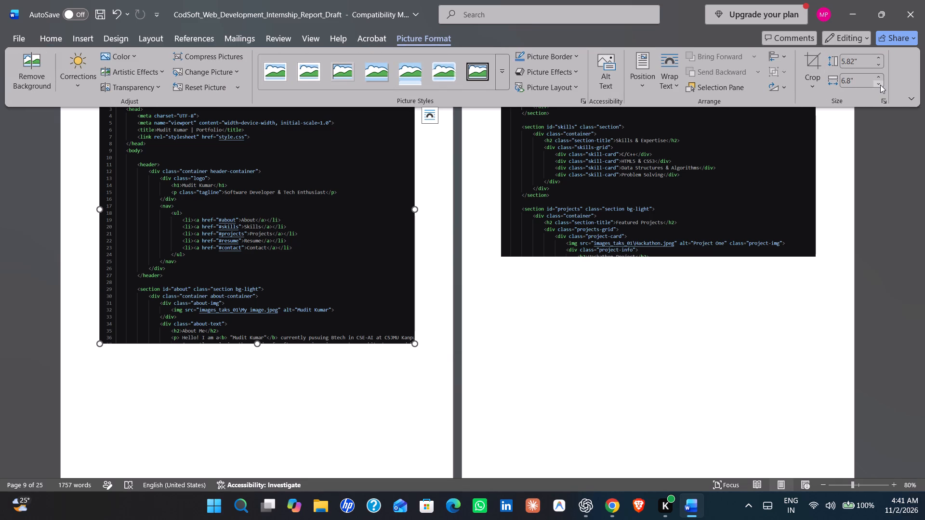
triple_click(880, 85)
triple_click(880, 85)
double_click(880, 85)
left_click_drag(880, 85, 882, 90)
triple_click(884, 88)
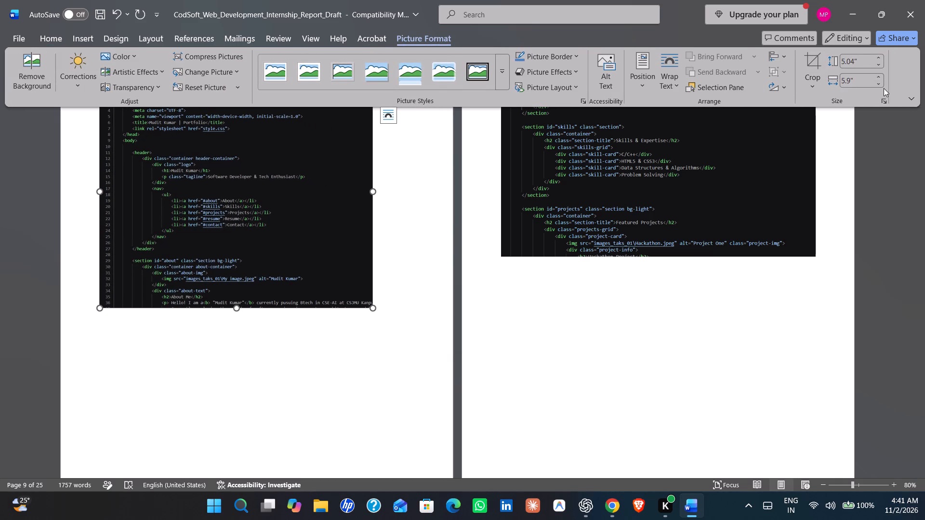
left_click(880, 68)
triple_click(880, 61)
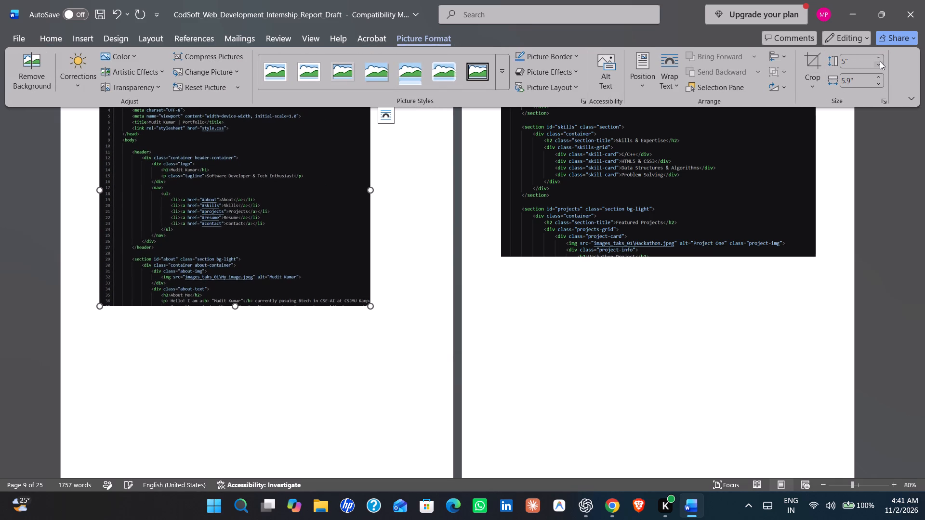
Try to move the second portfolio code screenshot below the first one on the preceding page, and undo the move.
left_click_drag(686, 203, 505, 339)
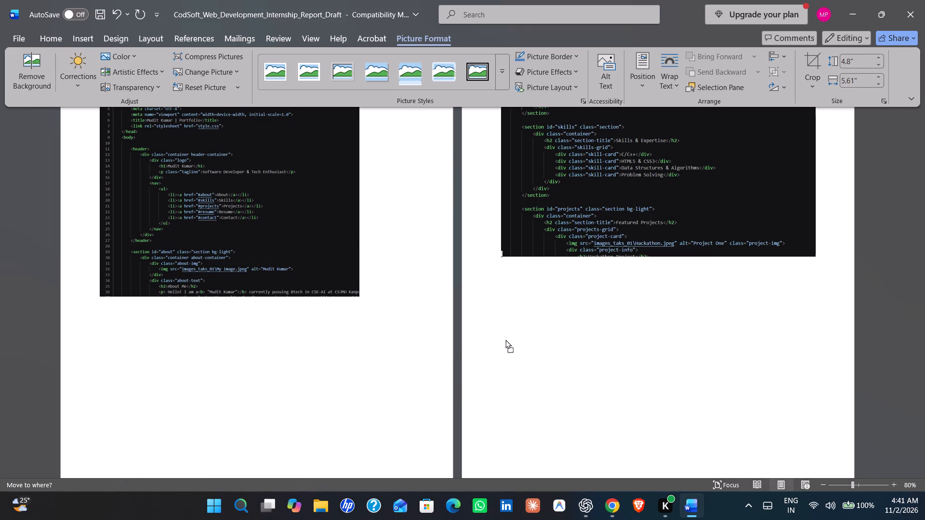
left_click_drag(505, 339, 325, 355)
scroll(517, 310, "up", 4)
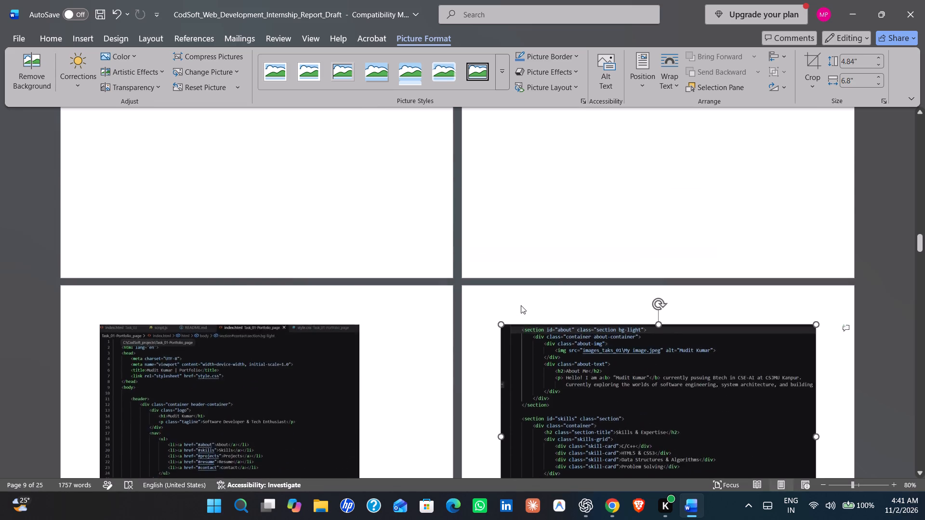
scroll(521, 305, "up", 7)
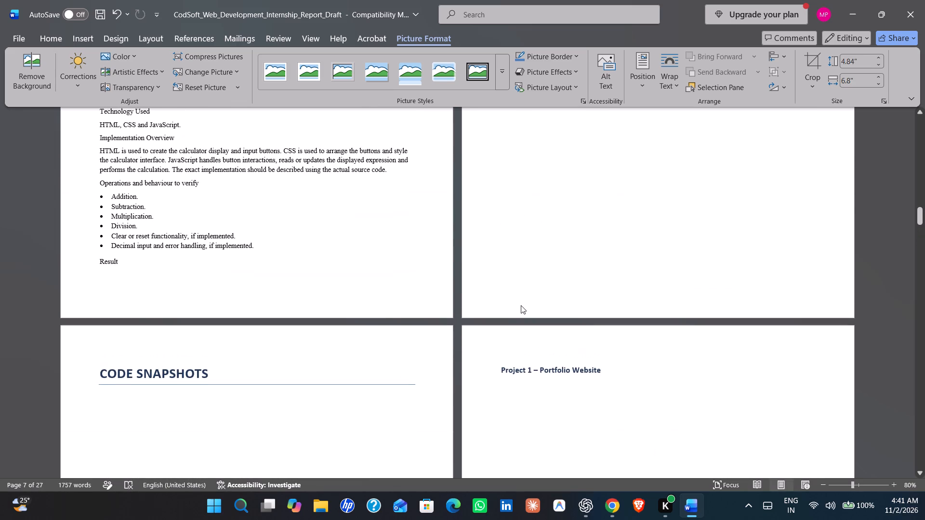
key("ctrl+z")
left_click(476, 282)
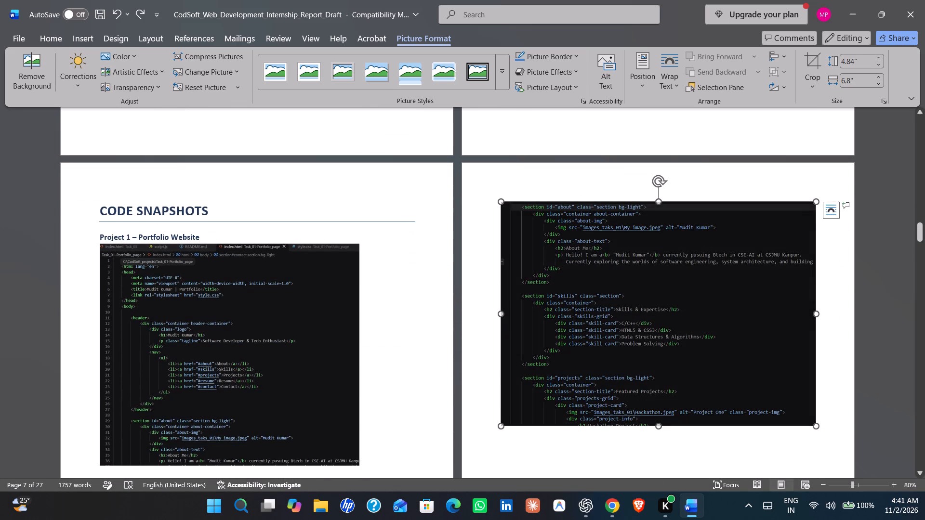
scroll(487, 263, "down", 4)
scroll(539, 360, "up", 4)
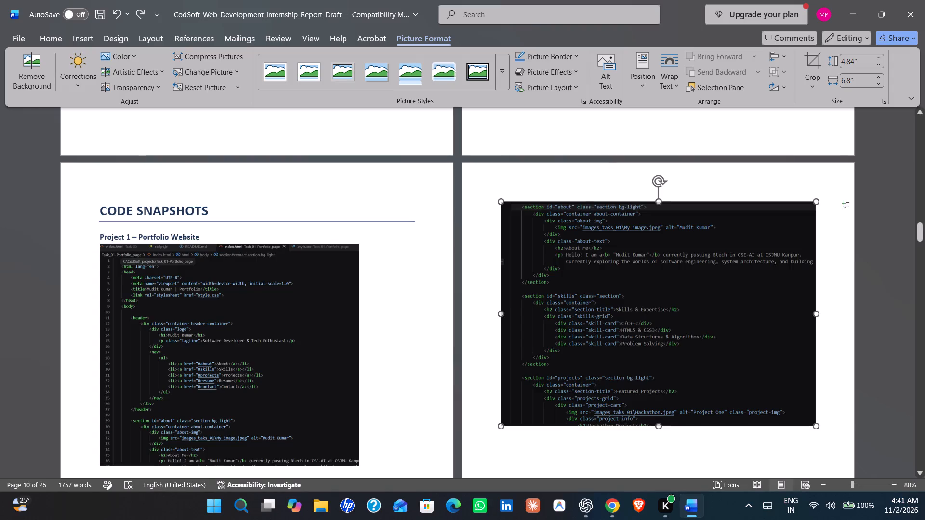
Shrink the second code screenshot under "Project 1 – Portfolio Website" to 3.57" high, keeping its 6.8" width.
scroll(625, 329, "down", 4)
scroll(626, 331, "up", 3)
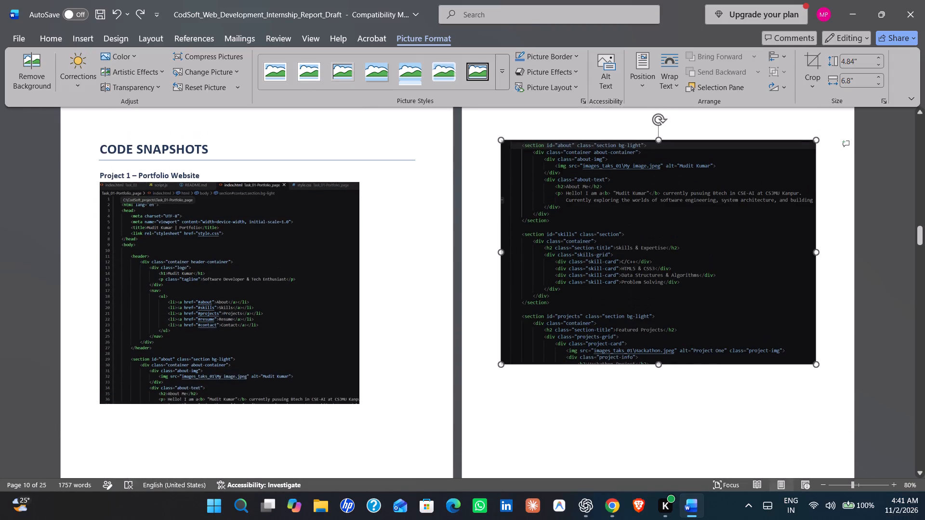
left_click_drag(657, 138, 659, 169)
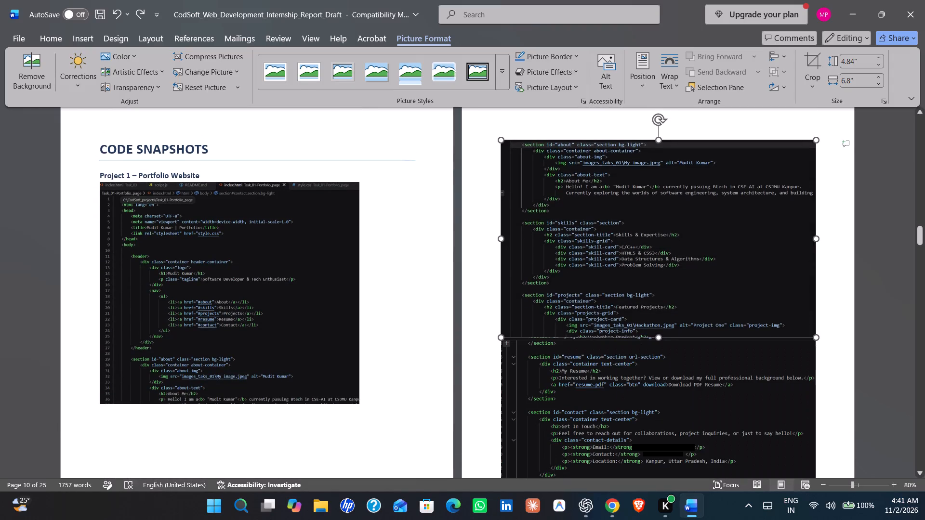
left_click_drag(659, 169, 654, 154)
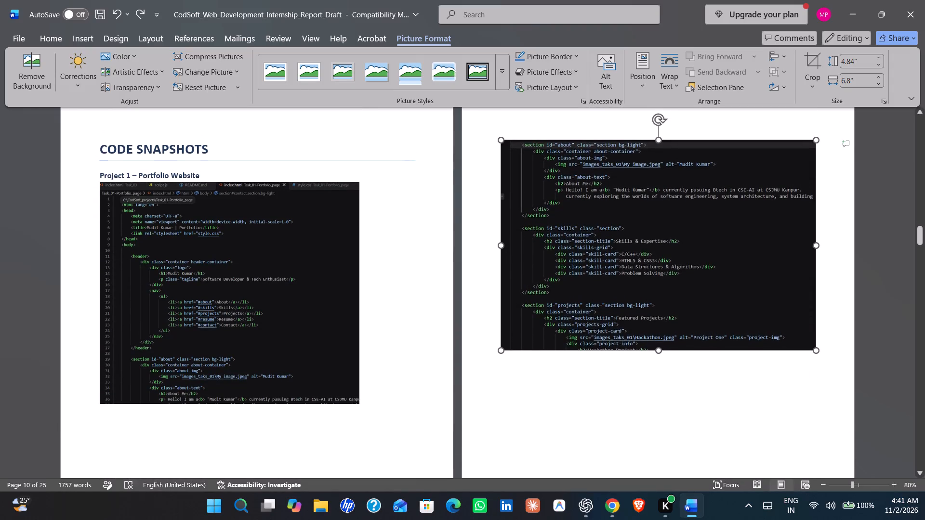
left_click_drag(654, 154, 655, 199)
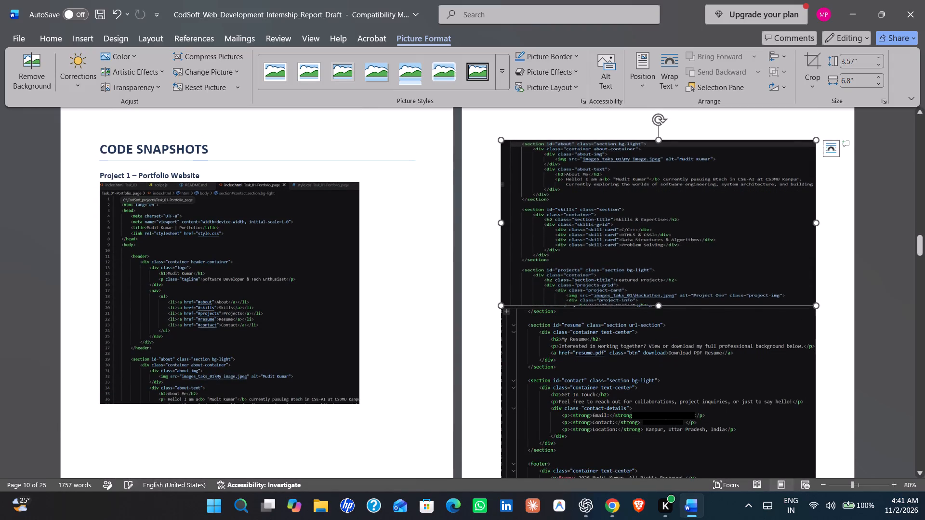
Insert a line break between the second and third portfolio code screenshots to separate them.
left_click(829, 300)
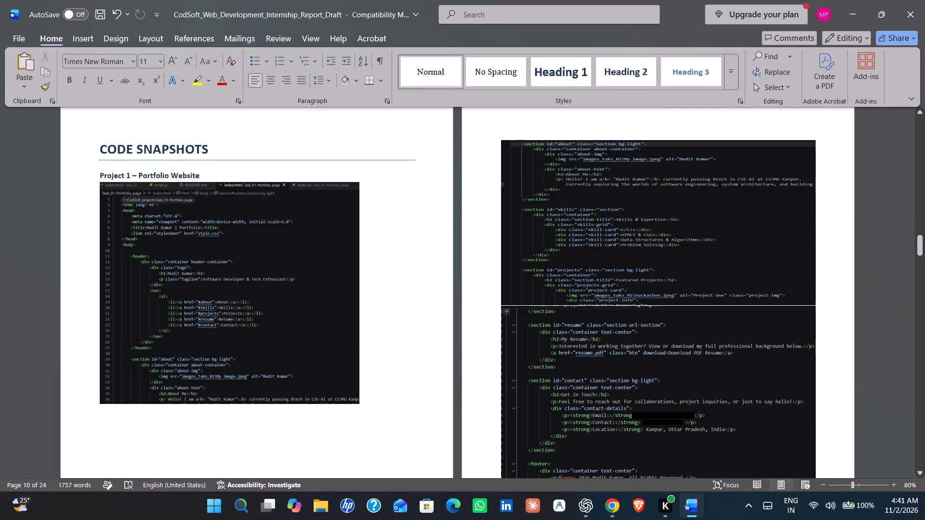
key("Return")
Reduce the height of the third portfolio code screenshot so it fits on the same page as the second.
scroll(829, 300, "up", 1)
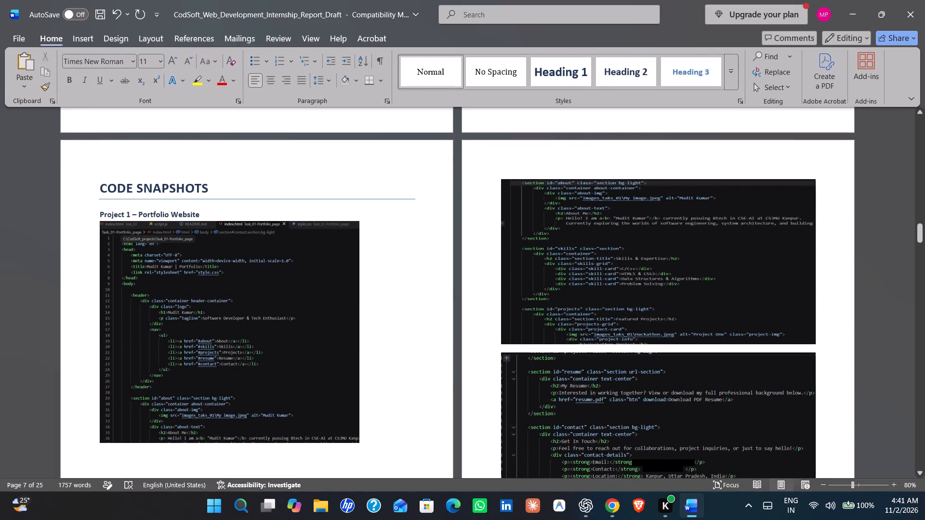
left_click(649, 373)
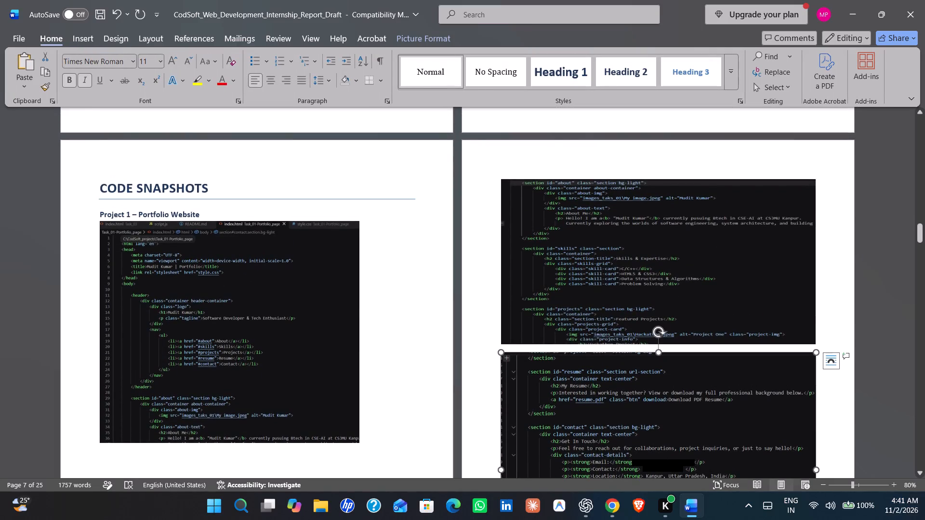
left_click_drag(661, 350, 662, 377)
Add another blank line between the second and third portfolio code screenshots to widen the gap.
scroll(696, 313, "up", 3)
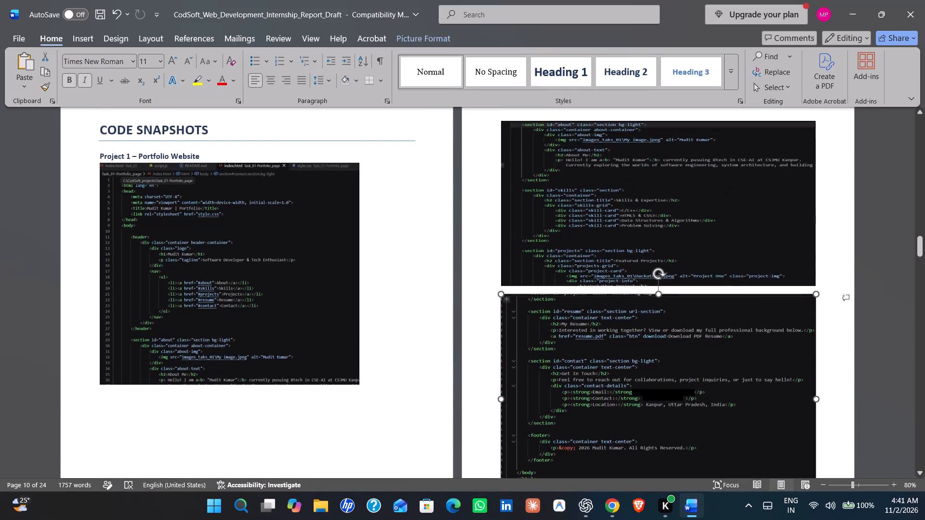
left_click(830, 282)
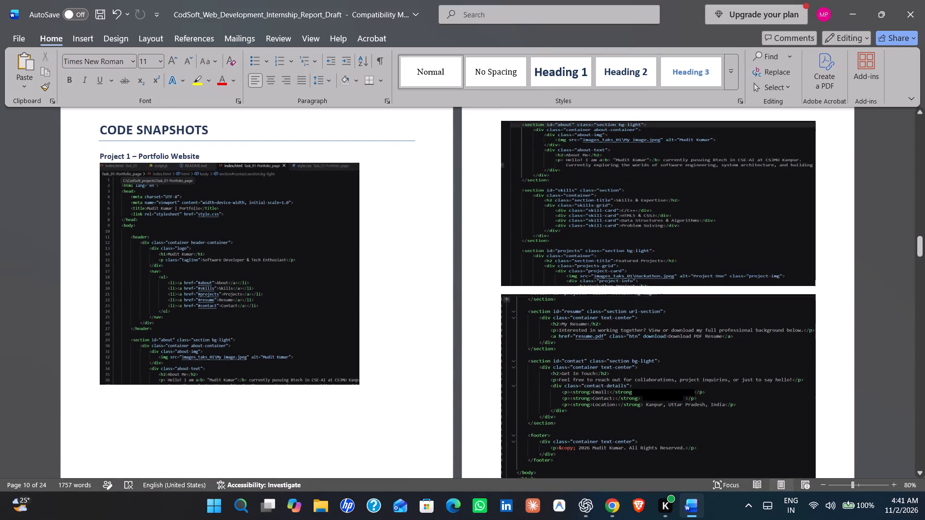
key("Return")
scroll(830, 282, "down", 1)
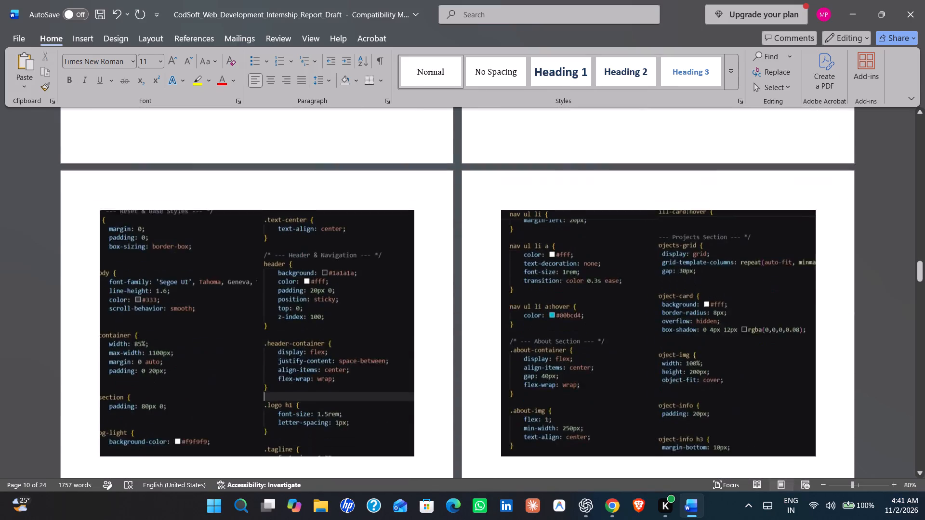
scroll(830, 282, "down", 1)
scroll(830, 282, "up", 2)
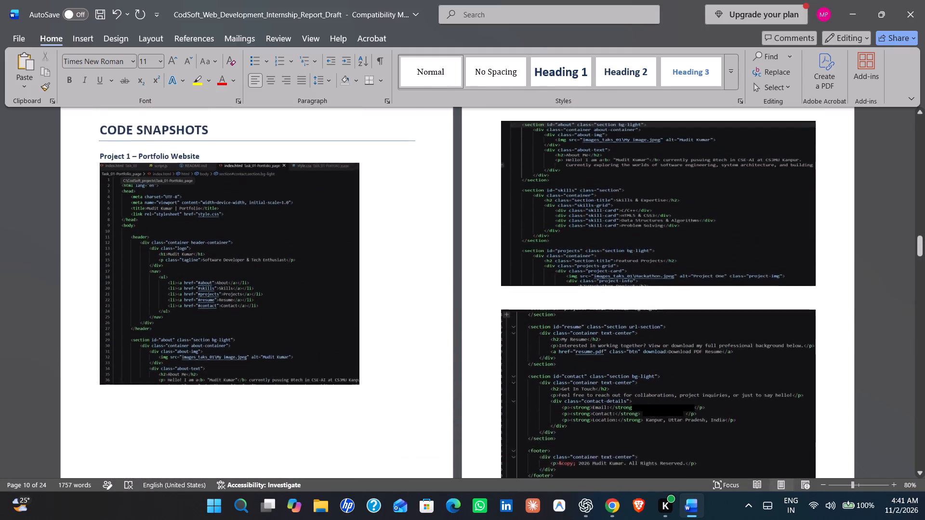
Stretch the second portfolio code screenshot slightly taller while keeping its width.
scroll(830, 282, "up", 2)
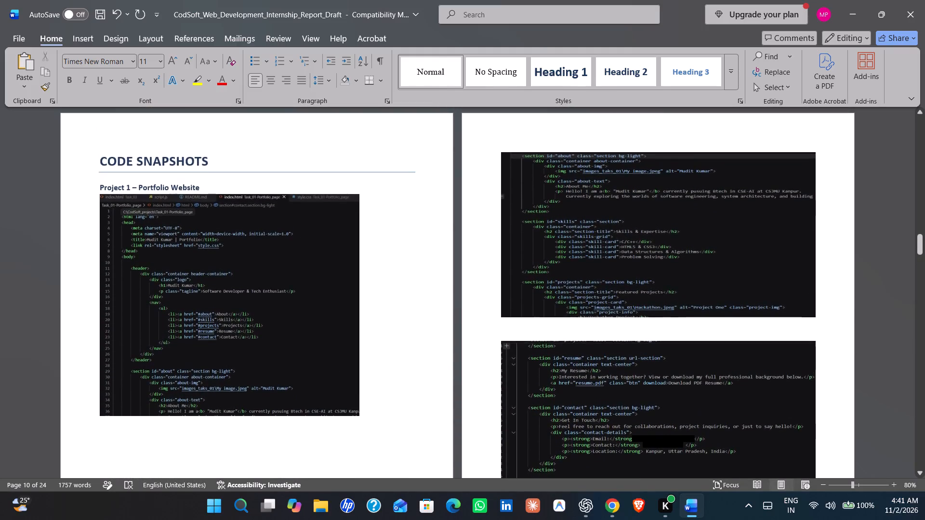
scroll(830, 282, "up", 1)
left_click(661, 315)
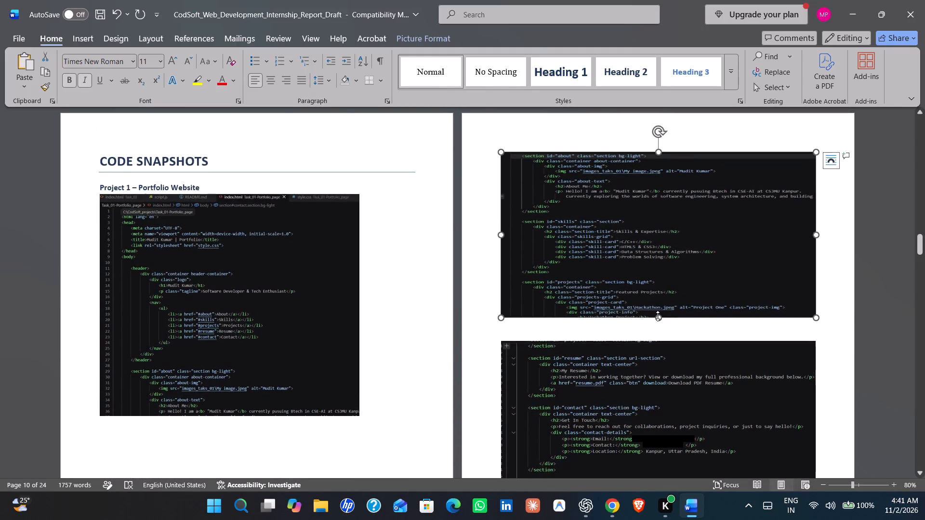
left_click_drag(658, 316, 661, 336)
Delete the blank page and the first CSS screenshot that follow the portfolio's HTML structure page.
scroll(687, 438, "down", 1)
scroll(569, 364, "down", 2)
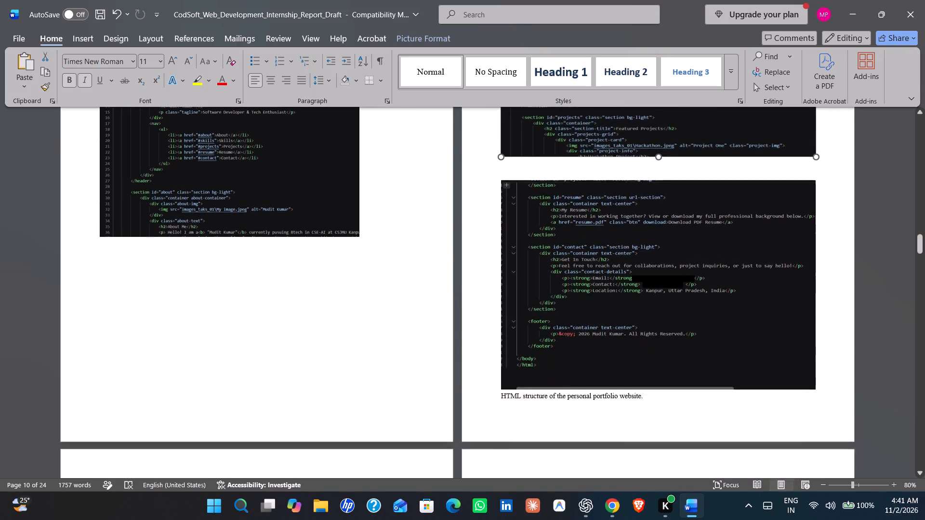
scroll(569, 364, "down", 7)
left_click_drag(610, 321, 610, 326)
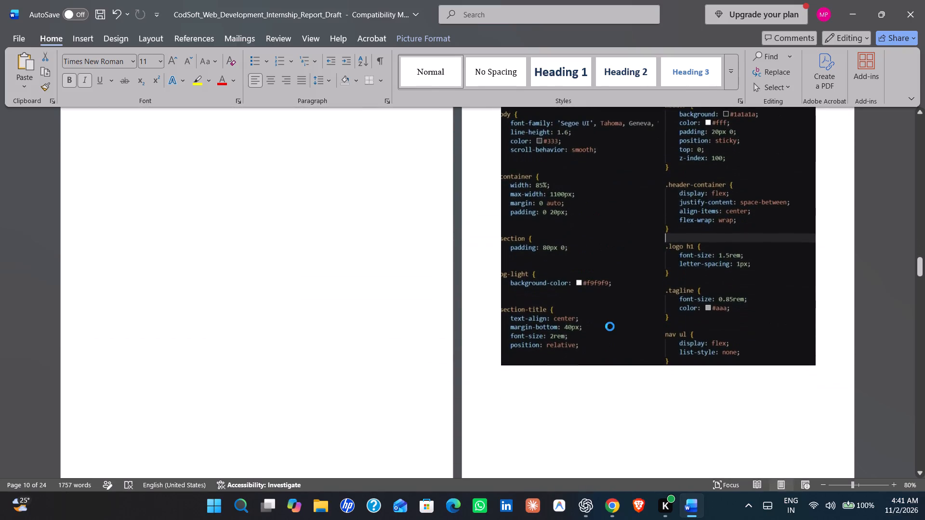
left_click_drag(610, 326, 296, 361)
left_click(315, 337)
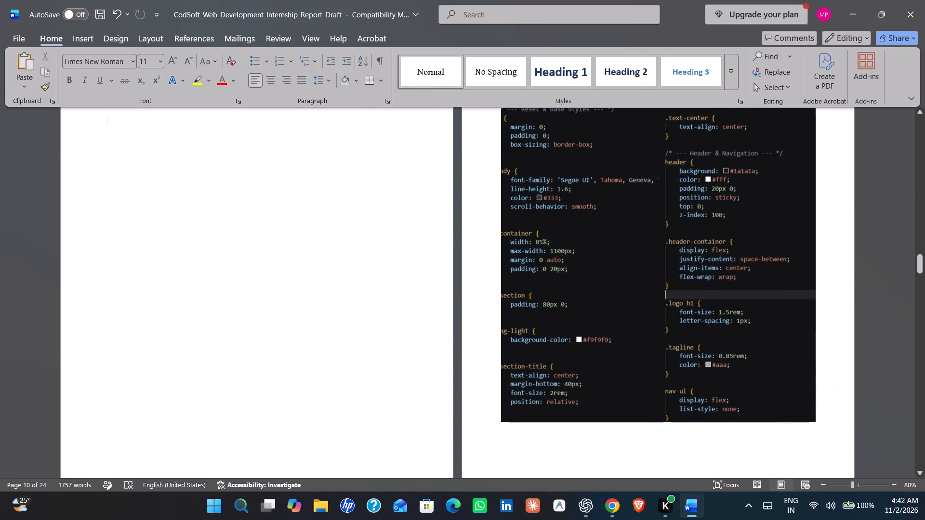
key("Delete")
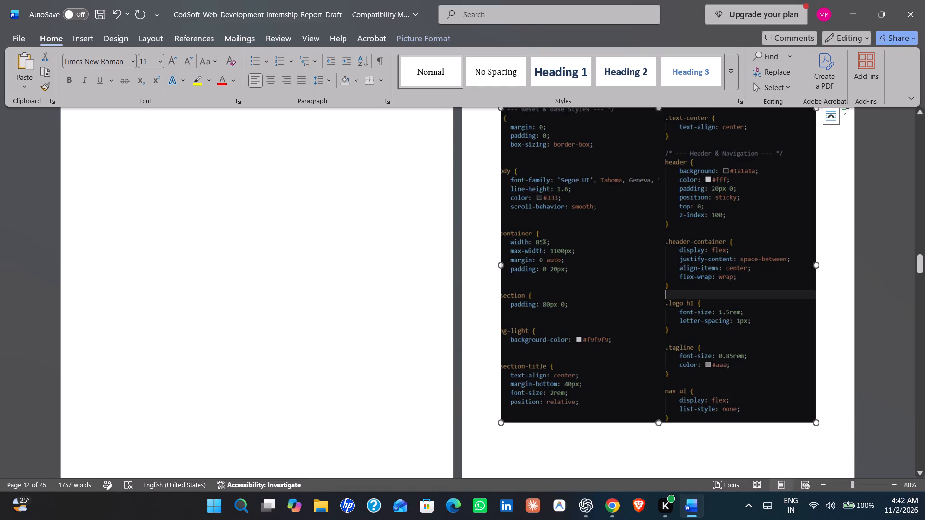
left_click(418, 340)
scroll(469, 323, "down", 1)
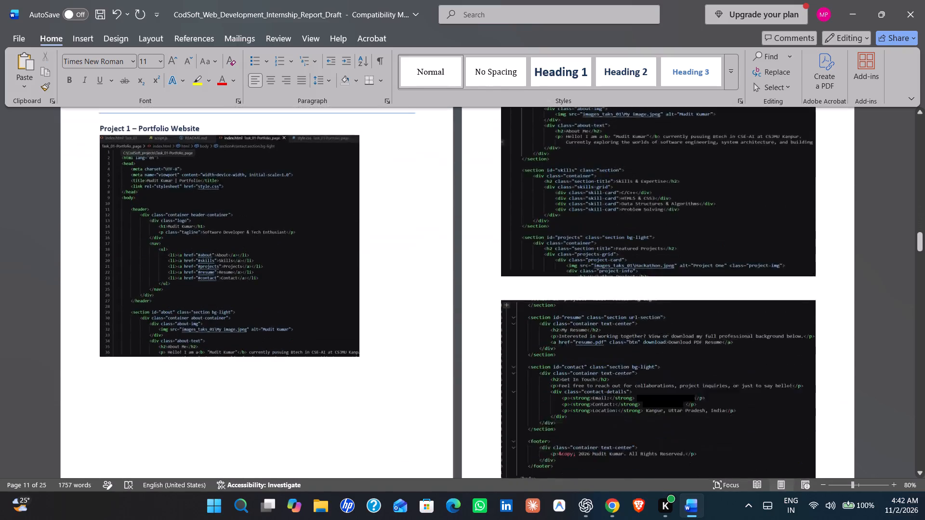
scroll(469, 323, "down", 1)
double_click(312, 320)
scroll(312, 320, "right", 1)
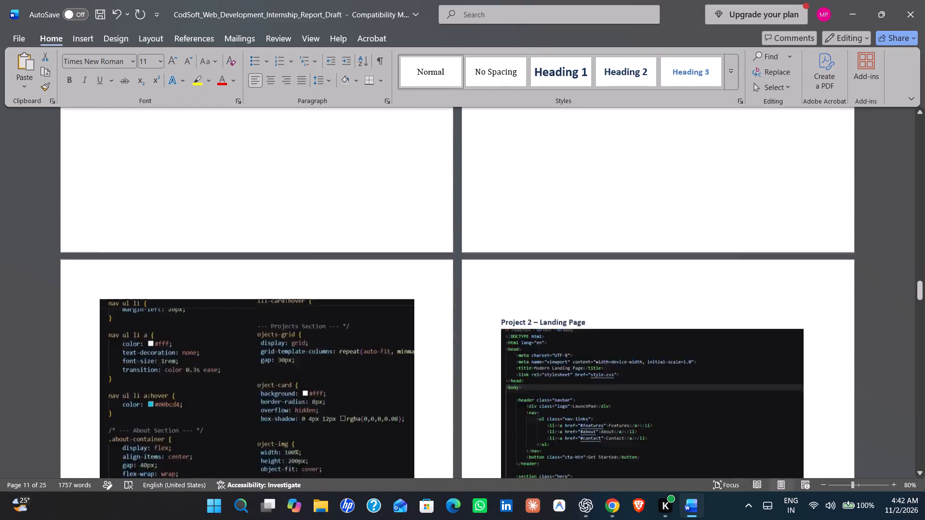
scroll(312, 320, "right", 1)
left_click(312, 320)
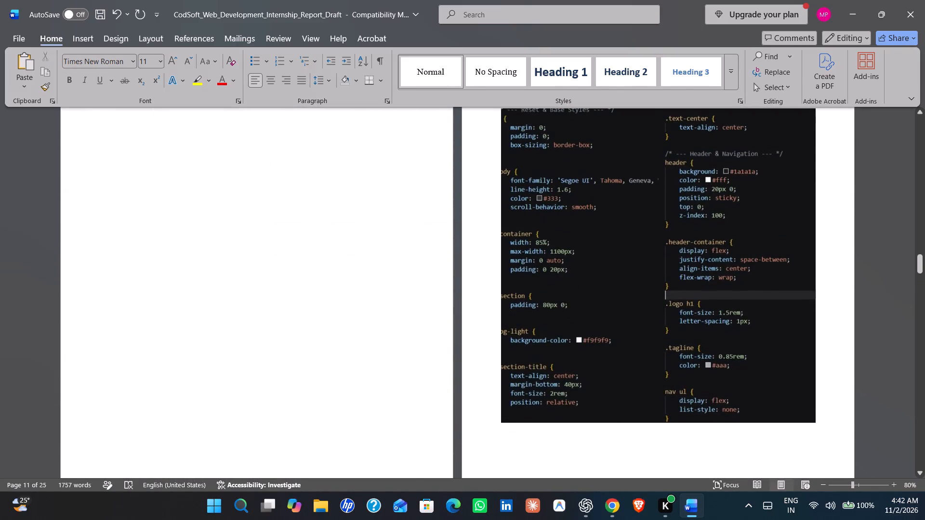
key("Delete")
key("Delete")
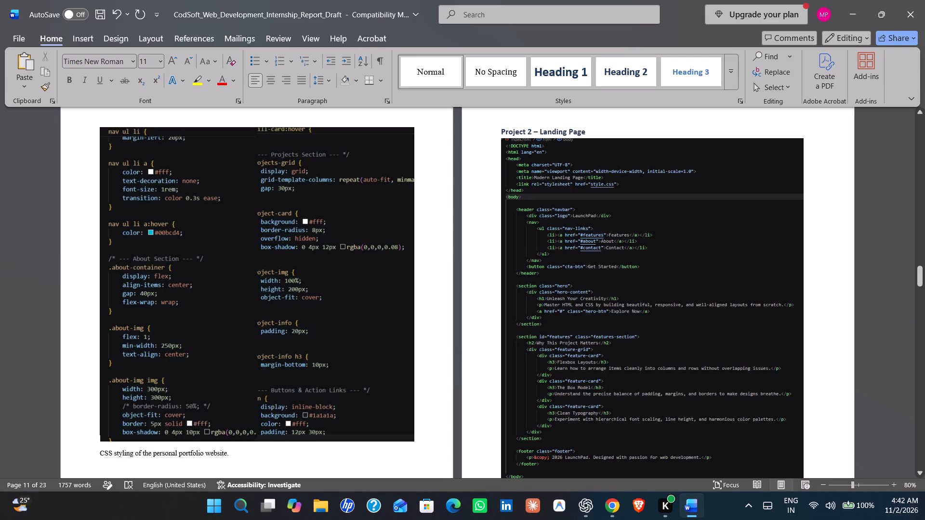
Review the code snapshot pages of all three projects and the project output pages for layout and leftover blank space.
scroll(312, 320, "up", 1)
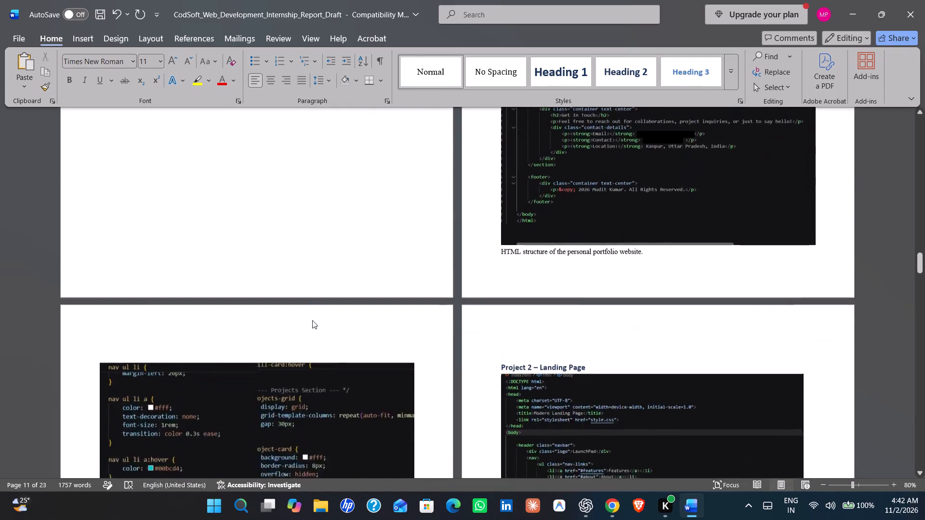
scroll(312, 320, "up", 2)
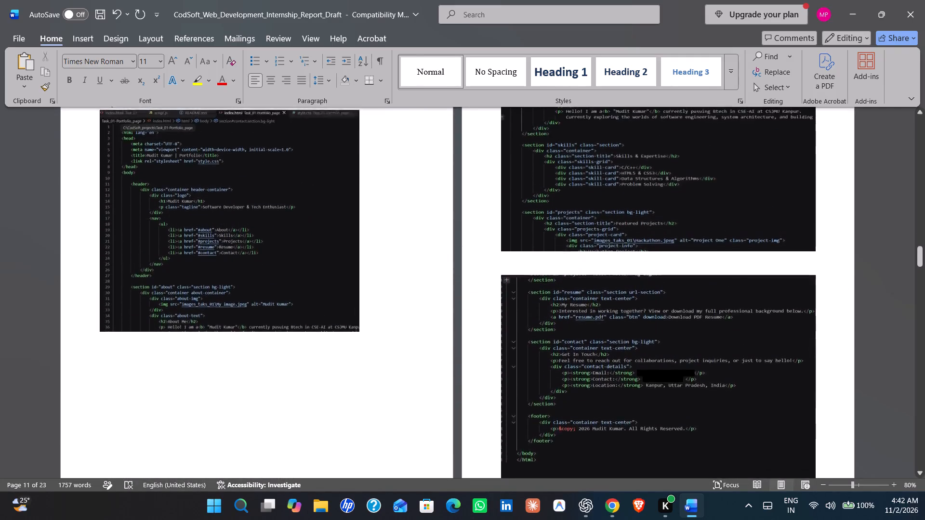
scroll(312, 320, "up", 1)
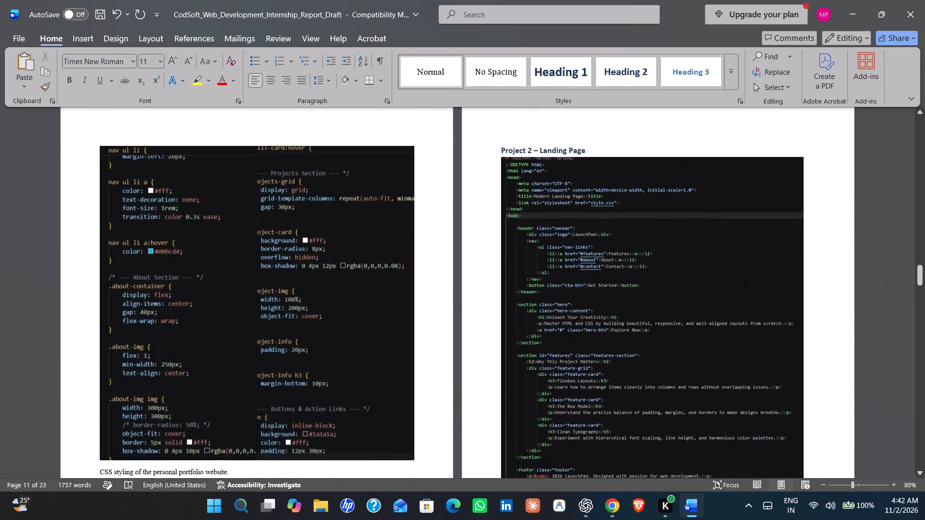
scroll(312, 320, "up", 3)
scroll(312, 320, "down", 1)
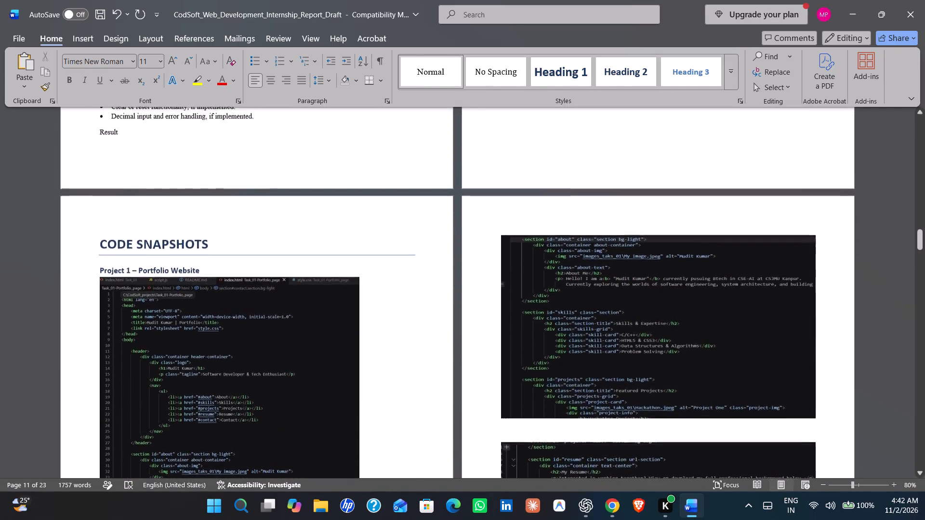
scroll(312, 320, "down", 1)
scroll(312, 320, "up", 4)
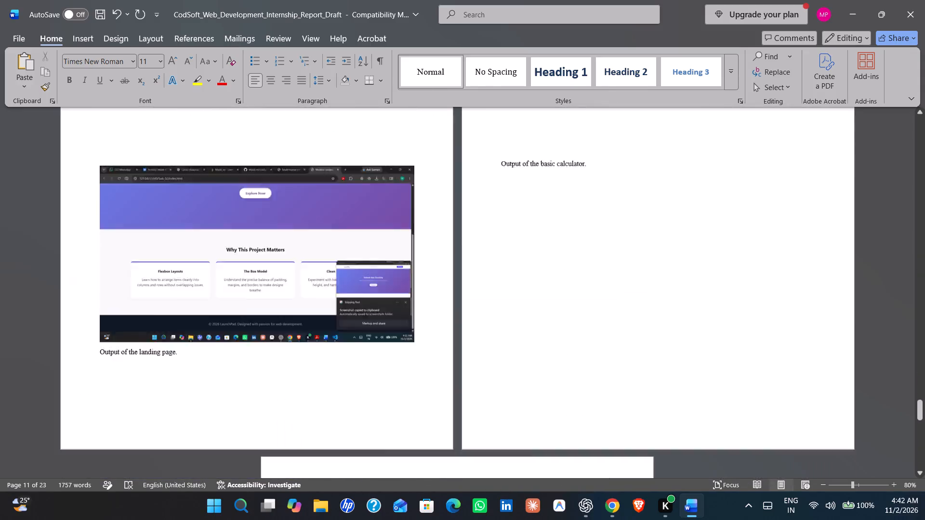
scroll(312, 320, "up", 6)
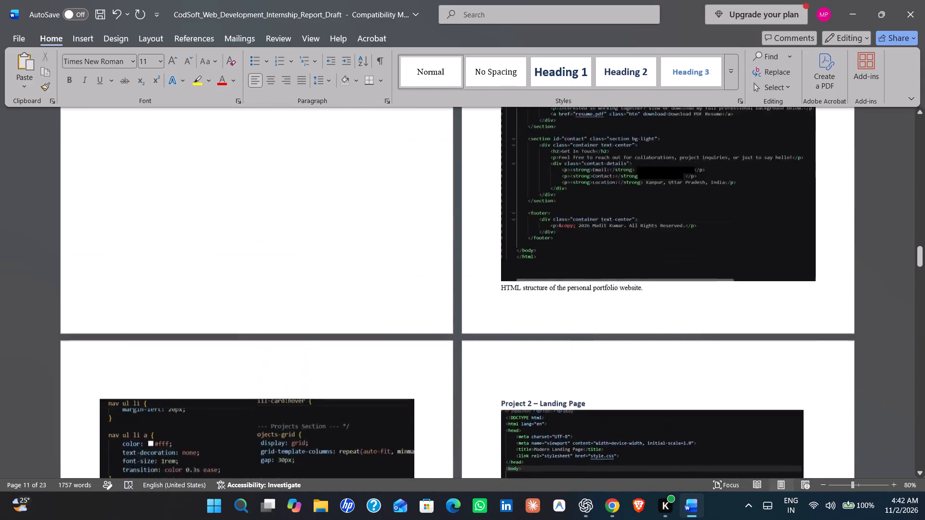
scroll(312, 320, "up", 2)
scroll(312, 320, "down", 2)
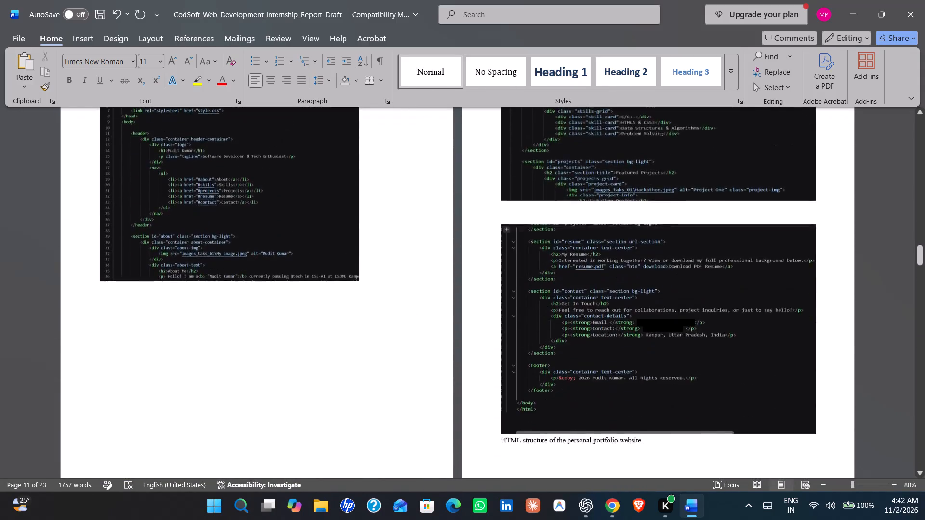
scroll(312, 320, "down", 3)
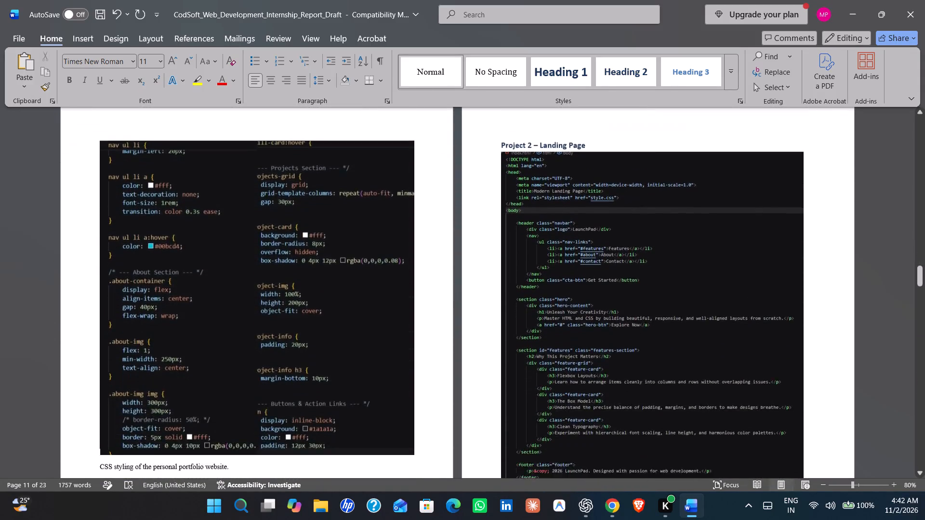
scroll(312, 320, "down", 3)
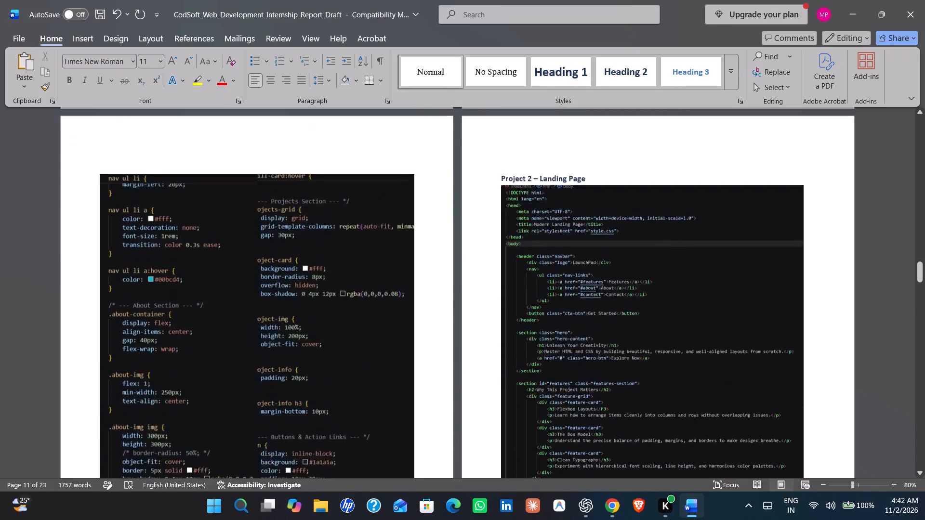
scroll(312, 320, "down", 2)
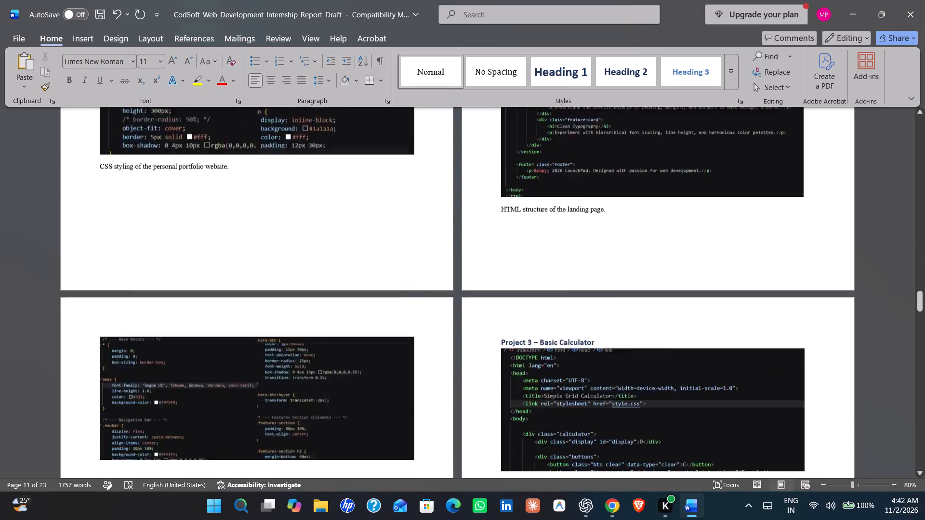
scroll(312, 320, "down", 2)
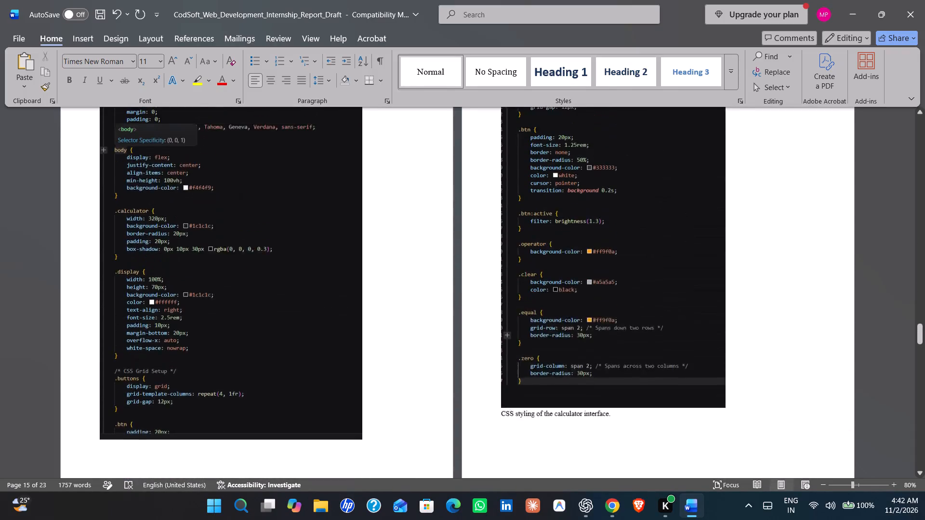
scroll(312, 320, "down", 2)
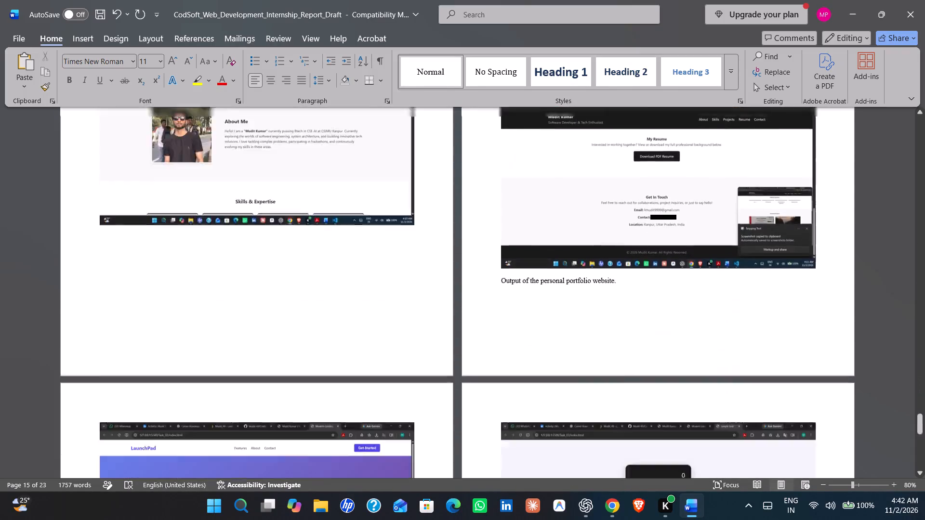
scroll(312, 320, "down", 1)
scroll(312, 320, "up", 1)
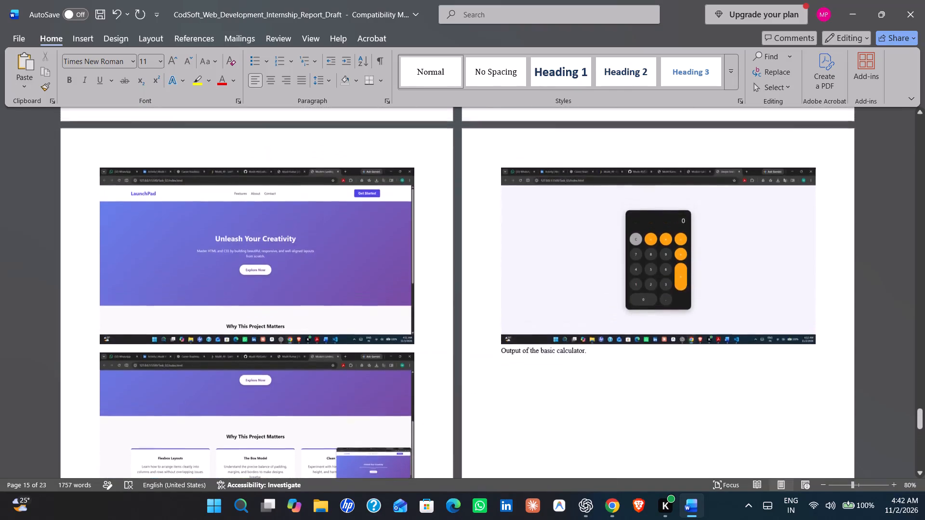
Review the project output pages and the code snapshot pages again for layout and leftover blank space.
scroll(312, 320, "up", 2)
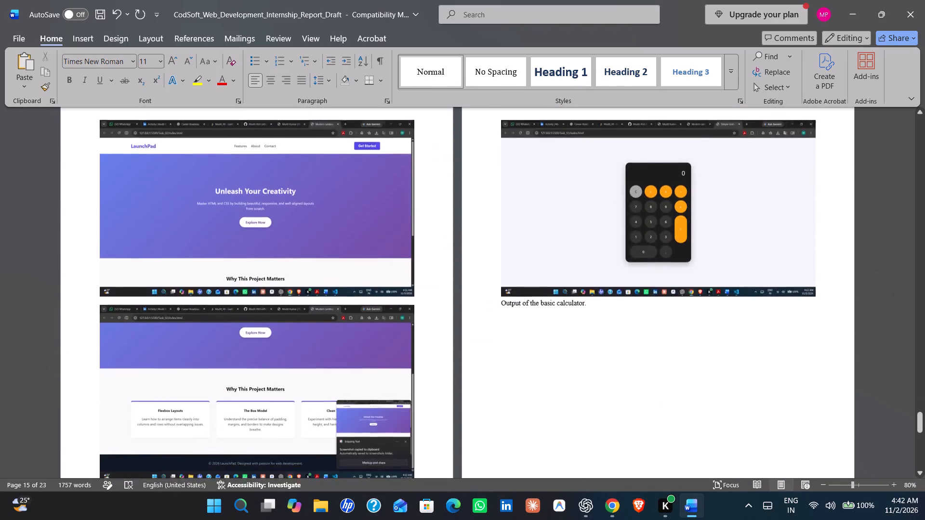
scroll(312, 320, "up", 2)
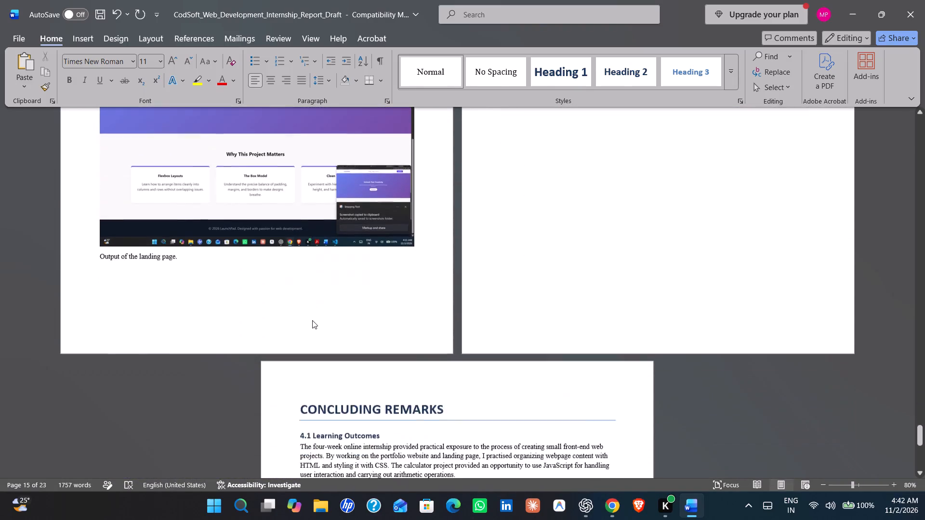
scroll(312, 320, "up", 2)
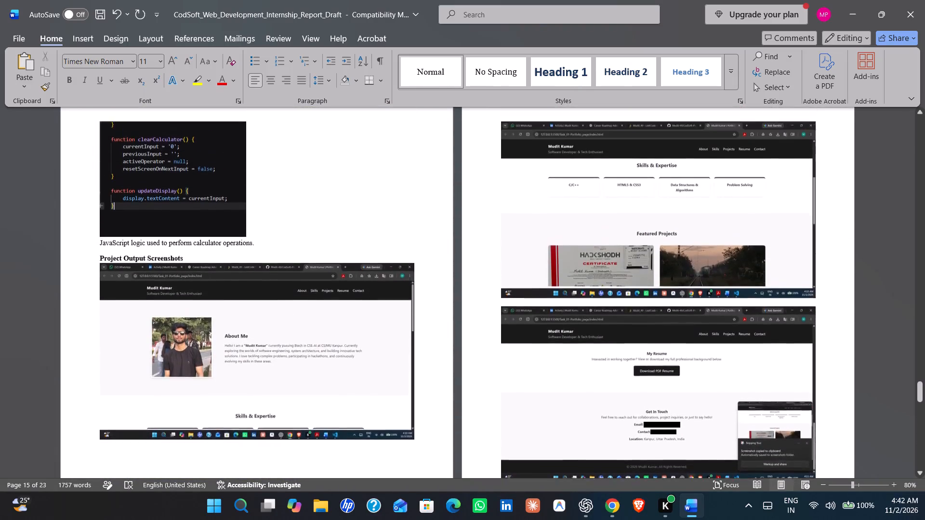
scroll(312, 320, "up", 6)
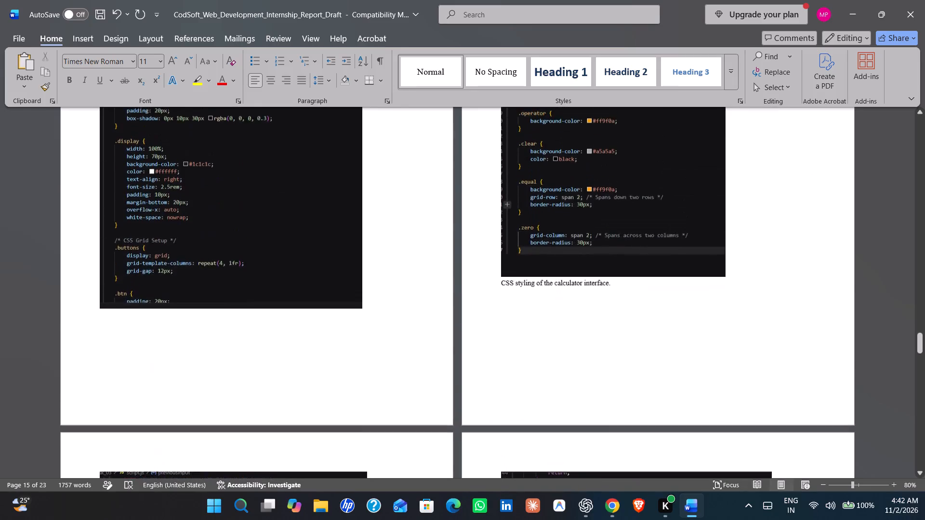
scroll(312, 320, "up", 6)
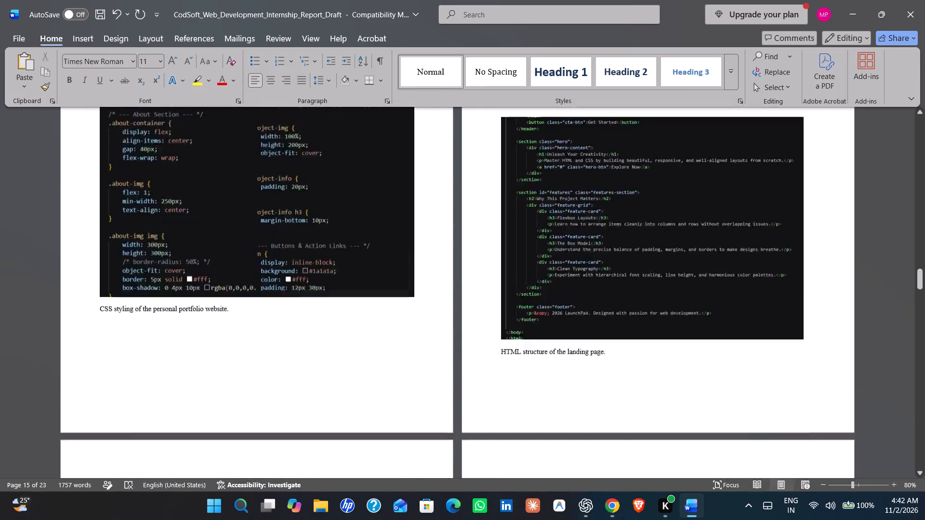
scroll(312, 320, "up", 4)
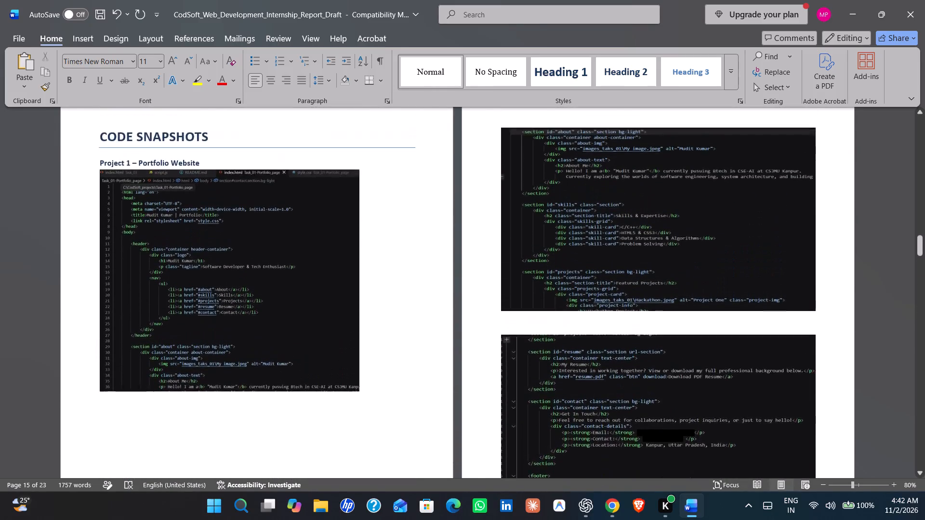
scroll(312, 320, "up", 2)
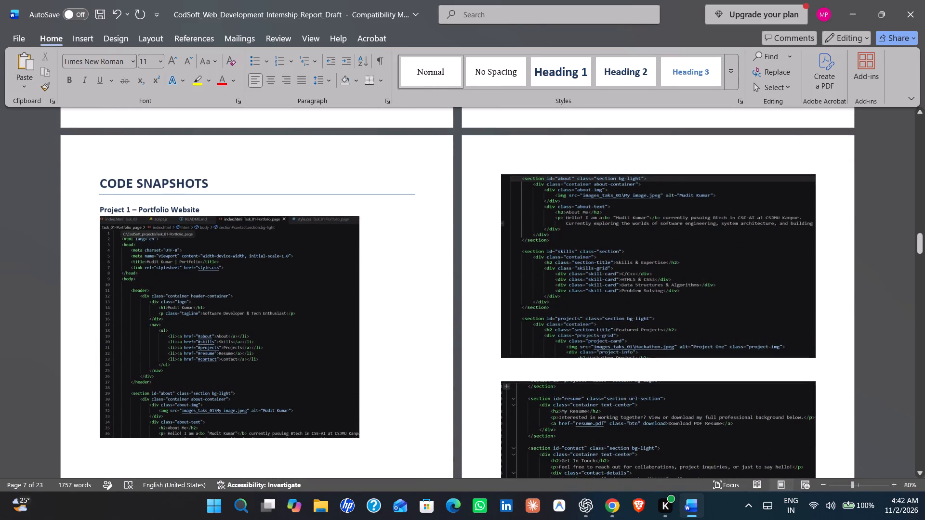
Shorten the portfolio website's CSS styling screenshot by about a third and widen it slightly past the text margin.
scroll(308, 325, "down", 4)
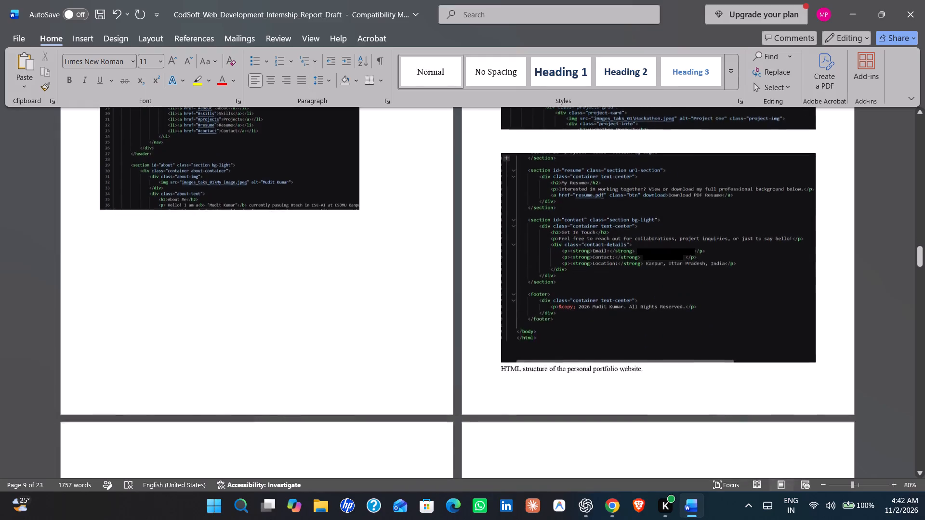
scroll(290, 310, "down", 7)
left_click(290, 310)
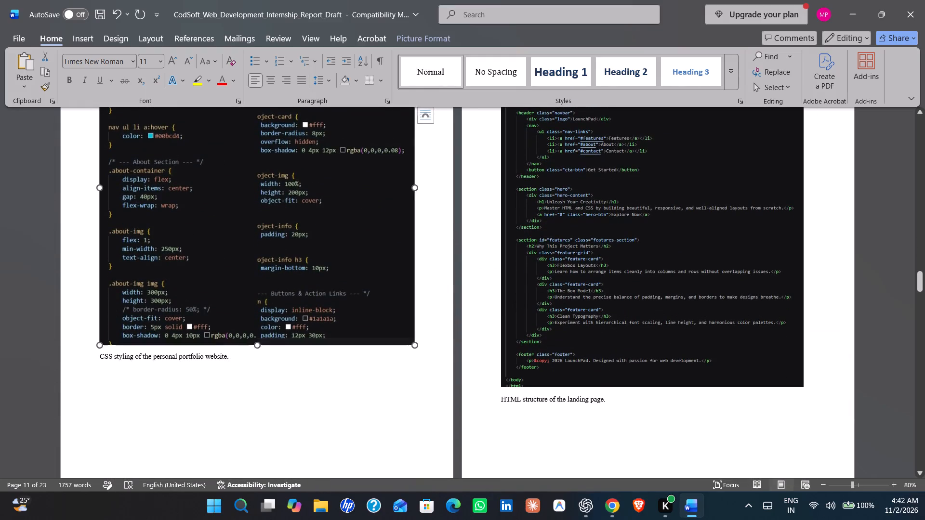
left_click_drag(257, 346, 287, 251)
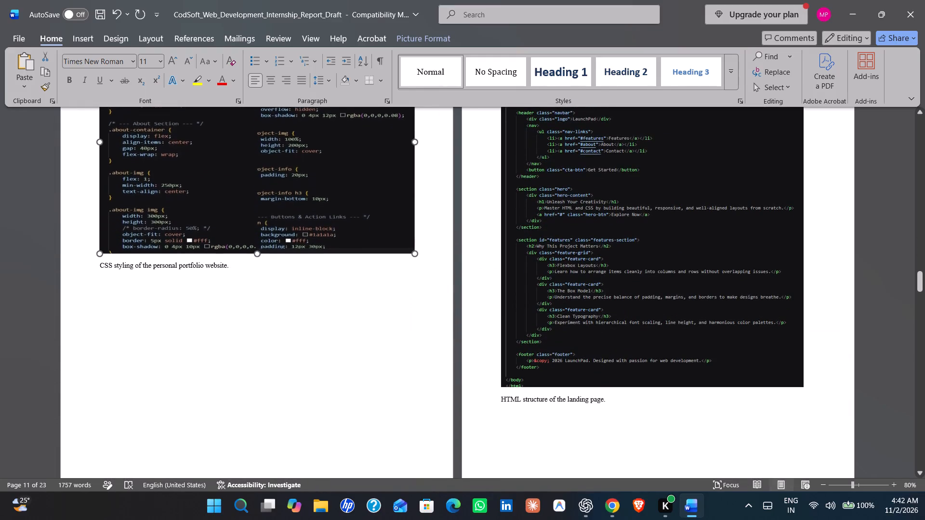
left_click_drag(287, 251, 289, 247)
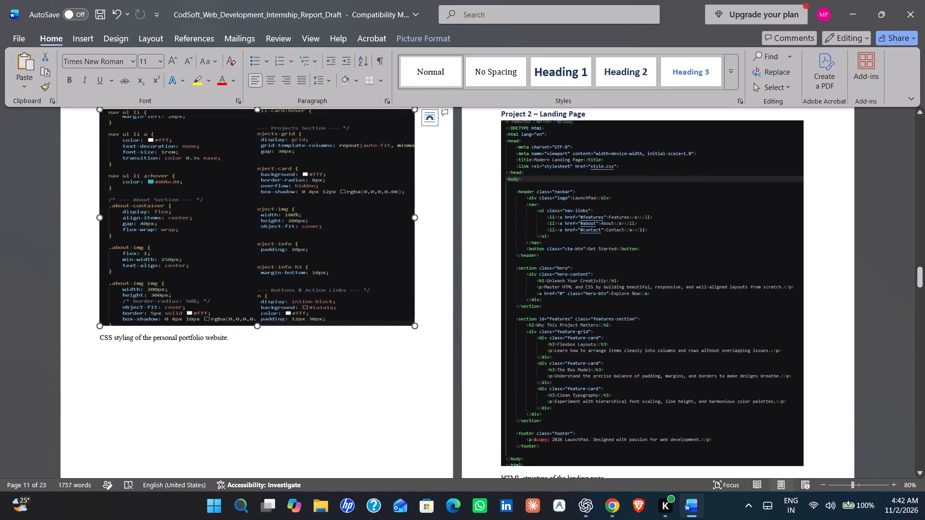
left_click_drag(418, 217, 448, 218)
Widen the landing page's HTML structure screenshot slightly and stretch it a little taller.
left_click(571, 282)
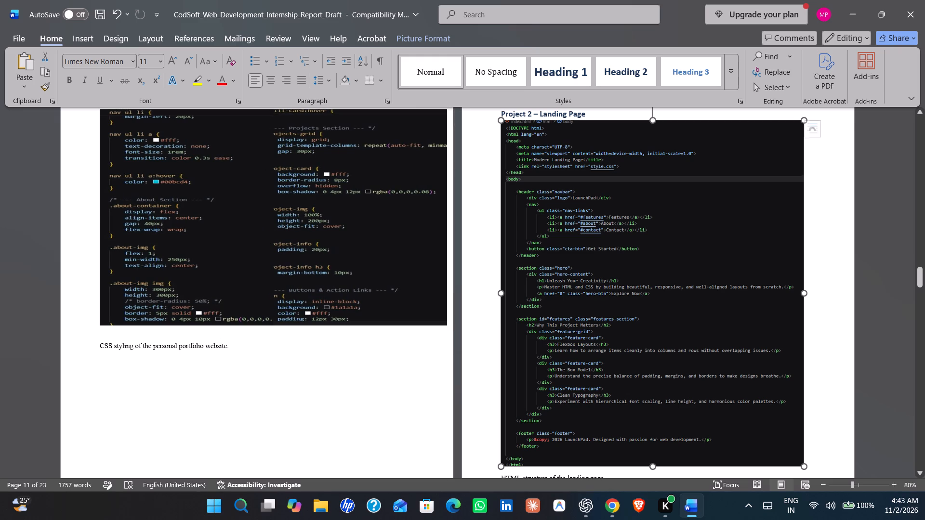
left_click_drag(652, 468, 654, 461)
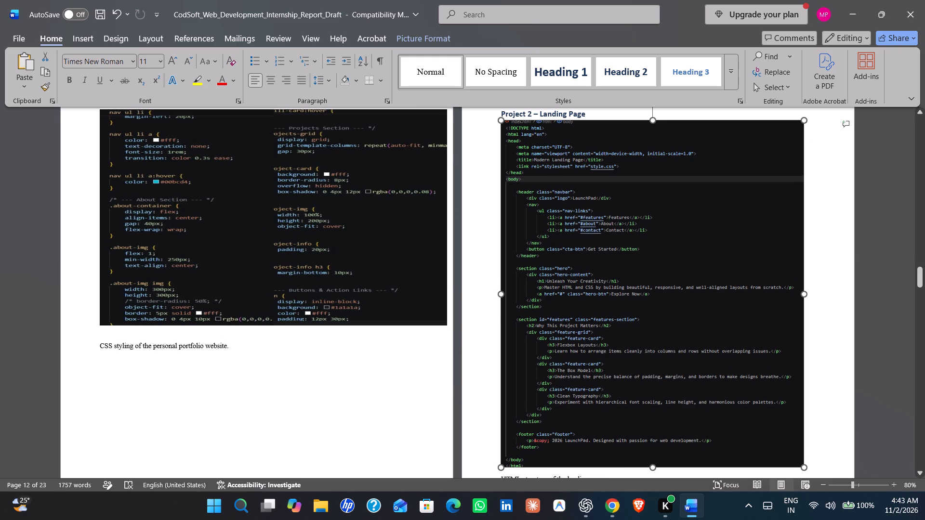
left_click_drag(654, 461, 665, 425)
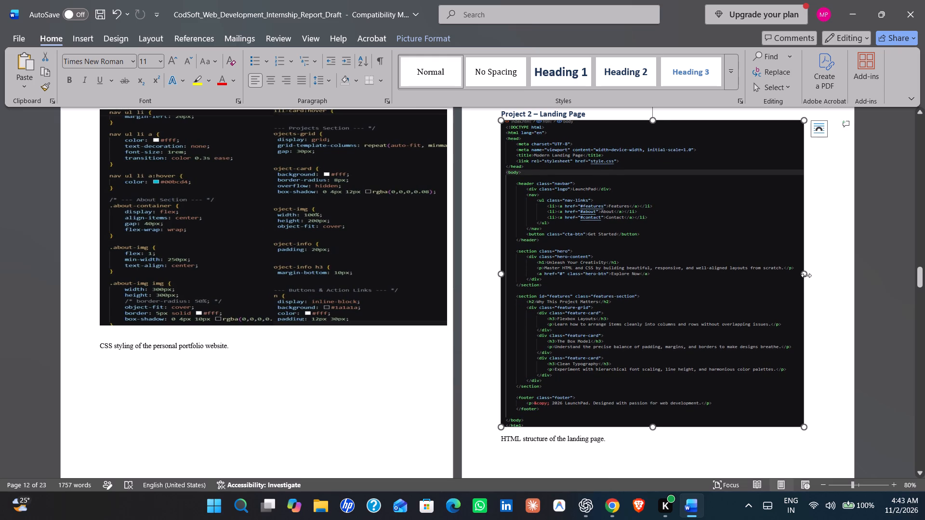
left_click_drag(806, 275, 822, 272)
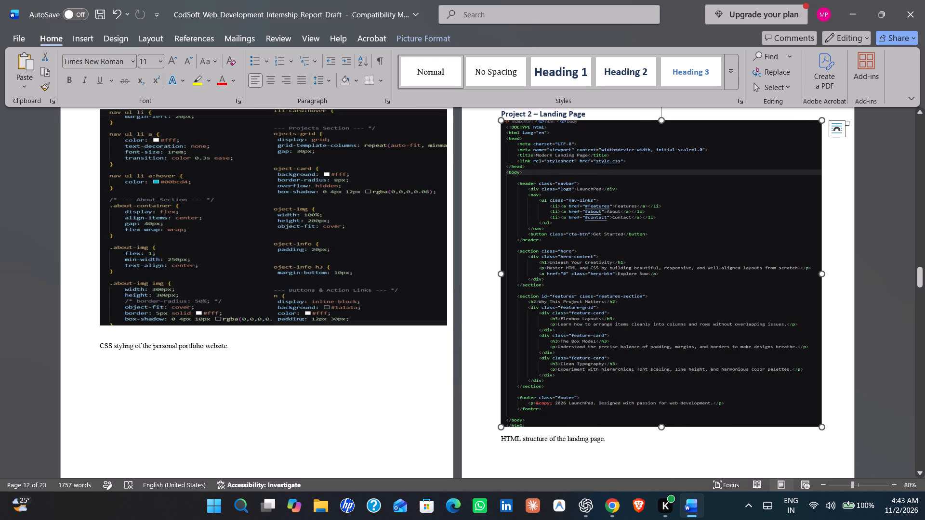
left_click_drag(663, 424, 667, 442)
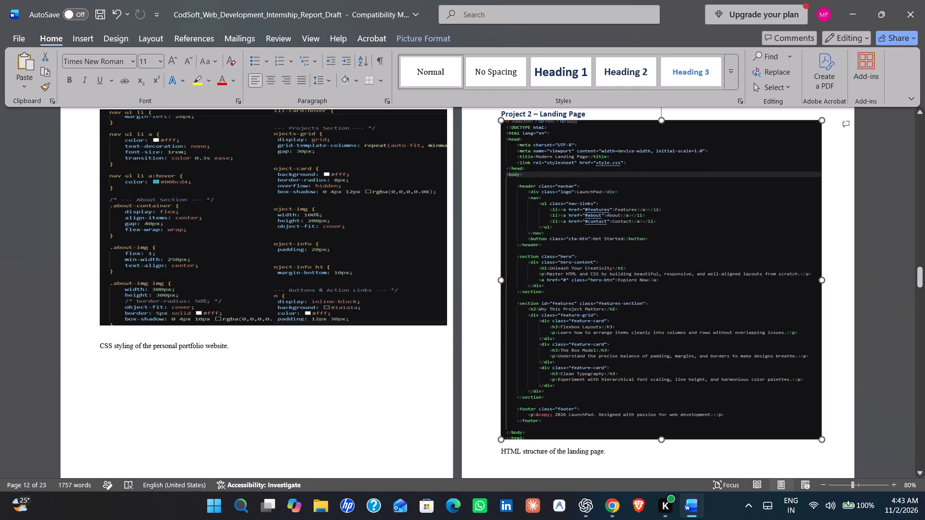
left_click_drag(667, 442, 691, 434)
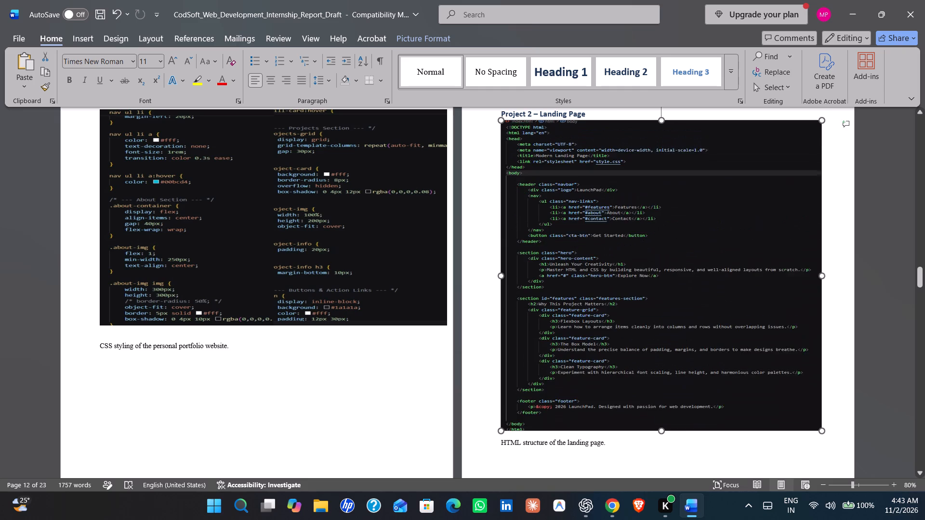
left_click_drag(691, 434, 690, 484)
Widen the first calculator CSS screenshot to nearly the full text width while keeping its height.
scroll(511, 379, "down", 4)
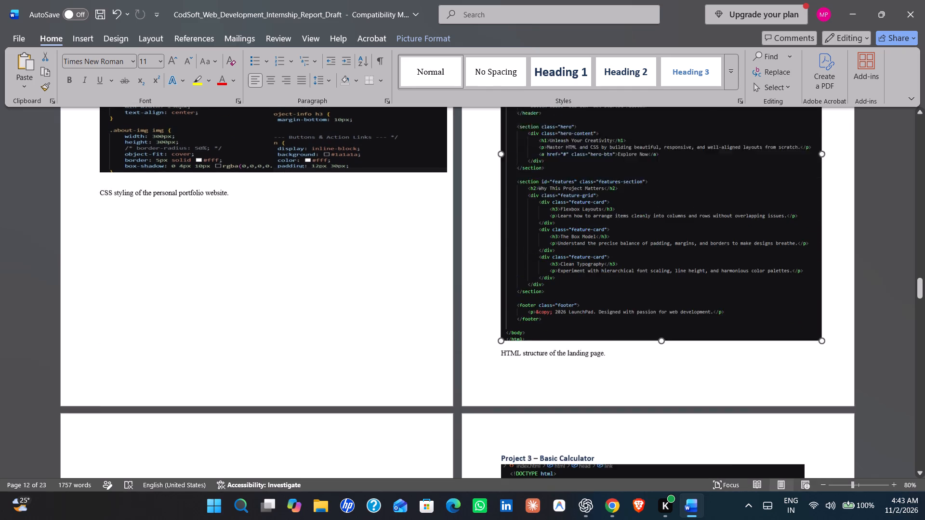
scroll(347, 416, "down", 5)
scroll(521, 338, "down", 2)
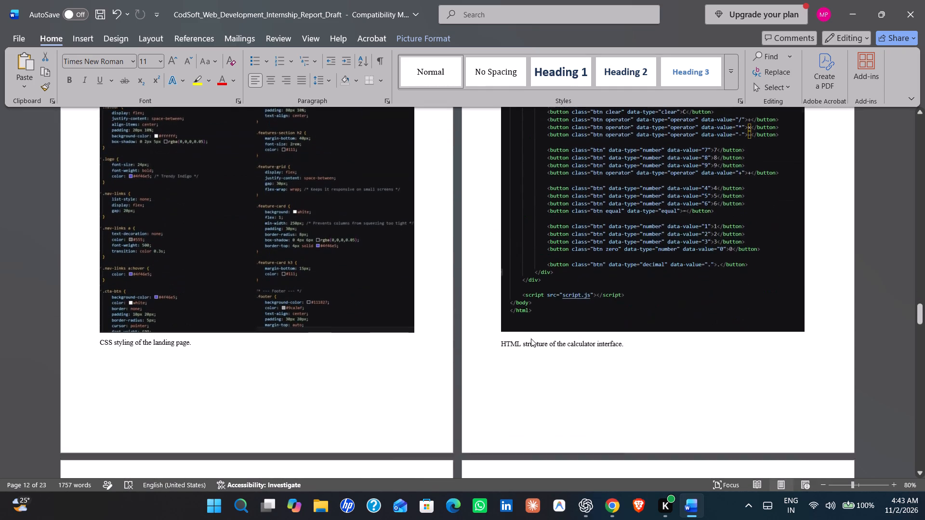
scroll(531, 338, "down", 4)
scroll(449, 351, "down", 3)
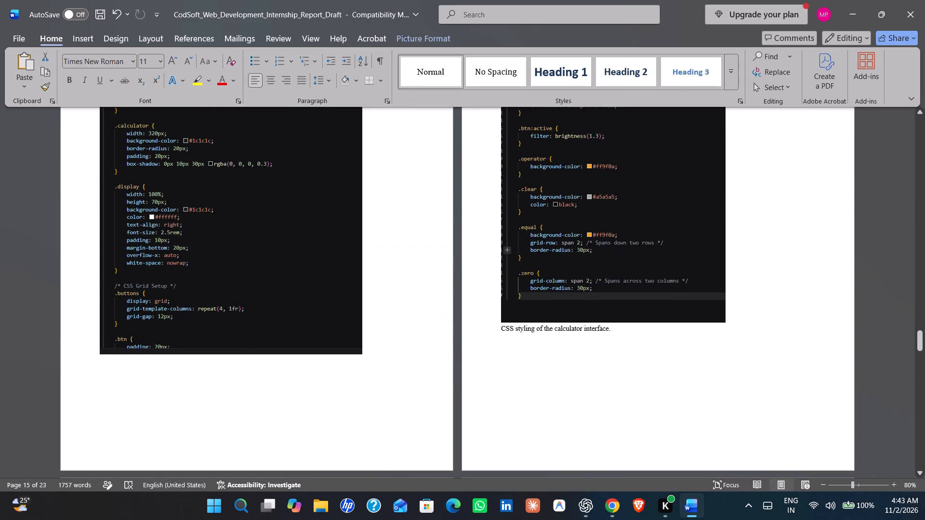
left_click(364, 279)
left_click(358, 280)
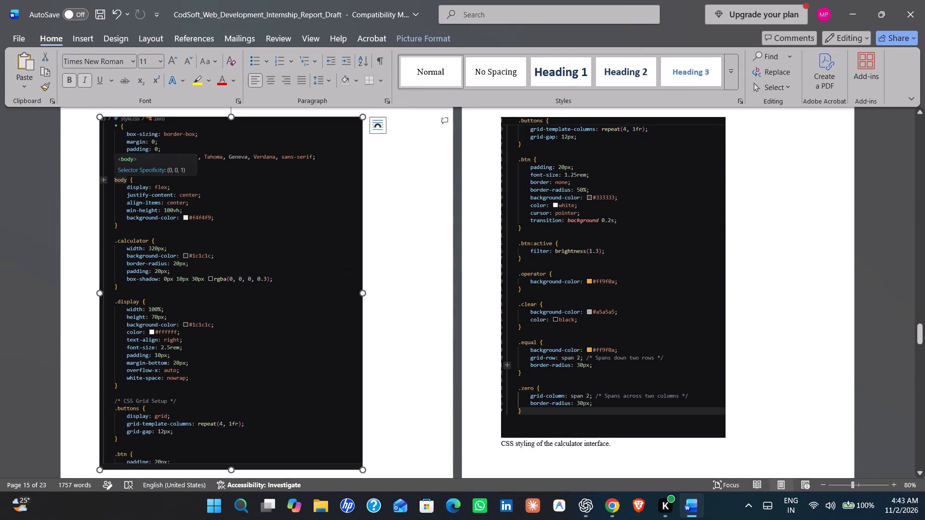
left_click_drag(363, 294, 347, 298)
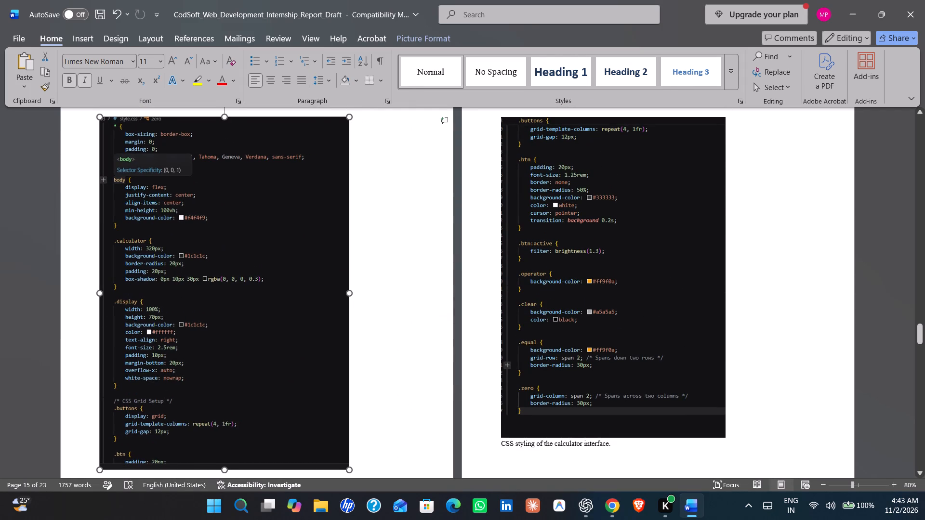
left_click_drag(347, 298, 412, 295)
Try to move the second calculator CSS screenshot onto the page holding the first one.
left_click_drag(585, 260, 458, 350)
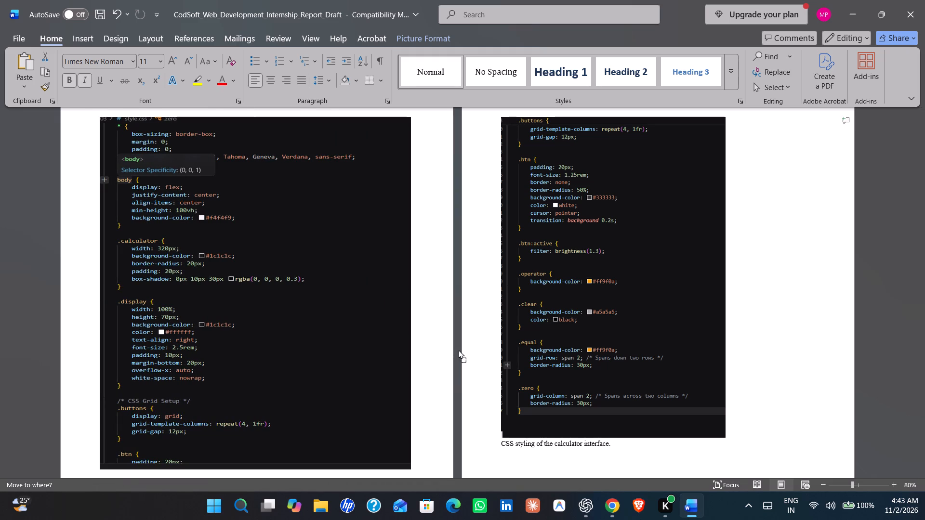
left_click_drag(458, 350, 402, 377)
Check the calculator JavaScript code pages and the project output pages for leftover blank space.
scroll(451, 343, "down", 5)
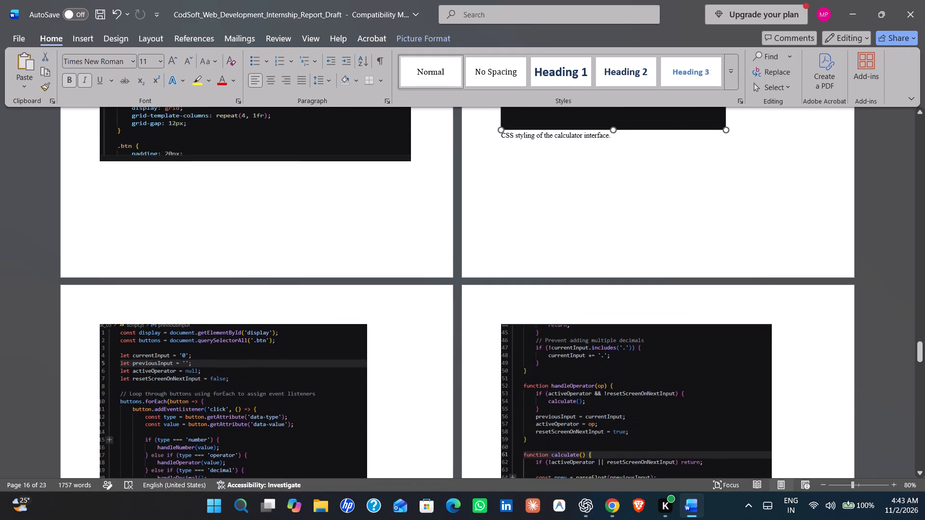
scroll(458, 341, "down", 5)
scroll(460, 333, "up", 3)
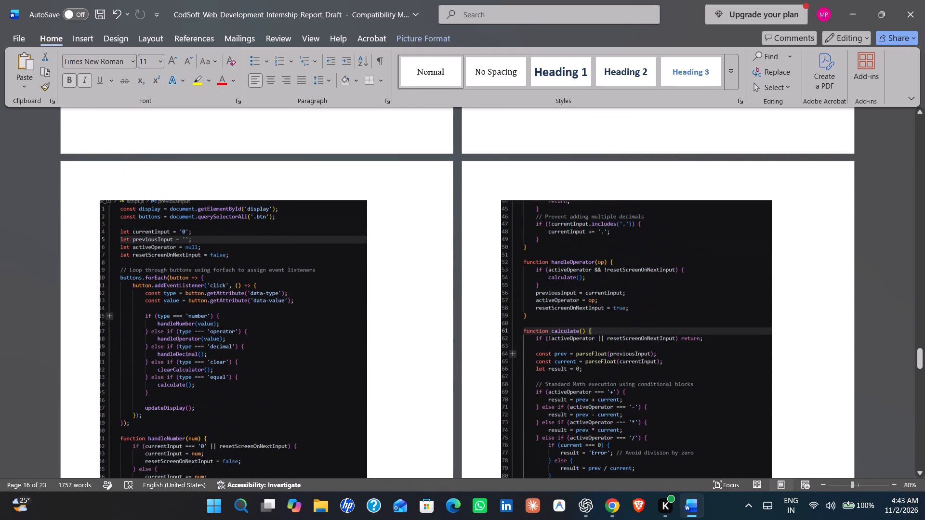
scroll(460, 333, "up", 5)
scroll(460, 333, "down", 8)
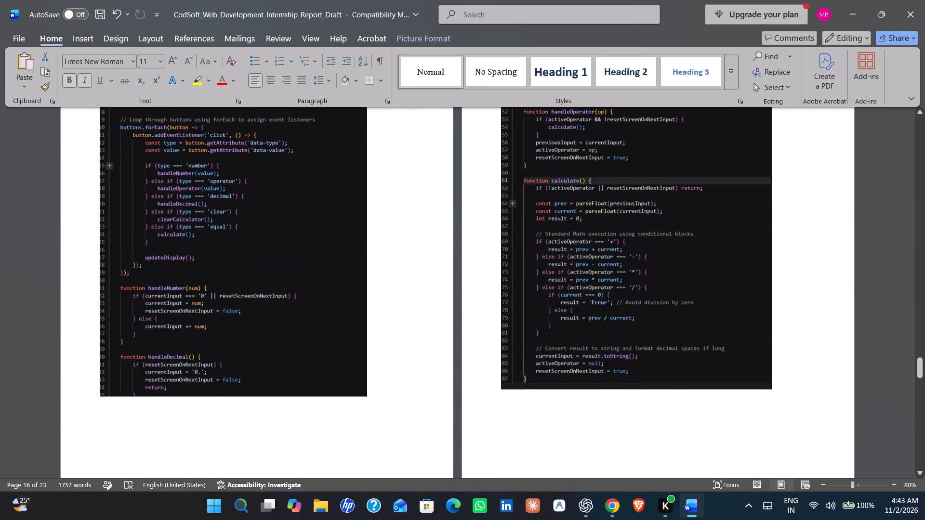
scroll(460, 333, "down", 13)
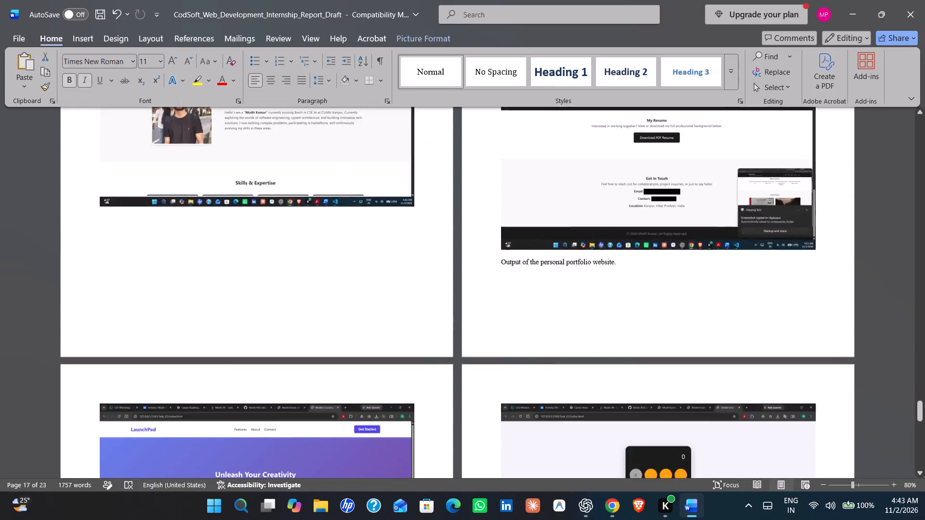
Delete the second landing page output screenshot, which shows the feature cards and footer.
scroll(444, 353, "down", 4)
left_click(331, 313)
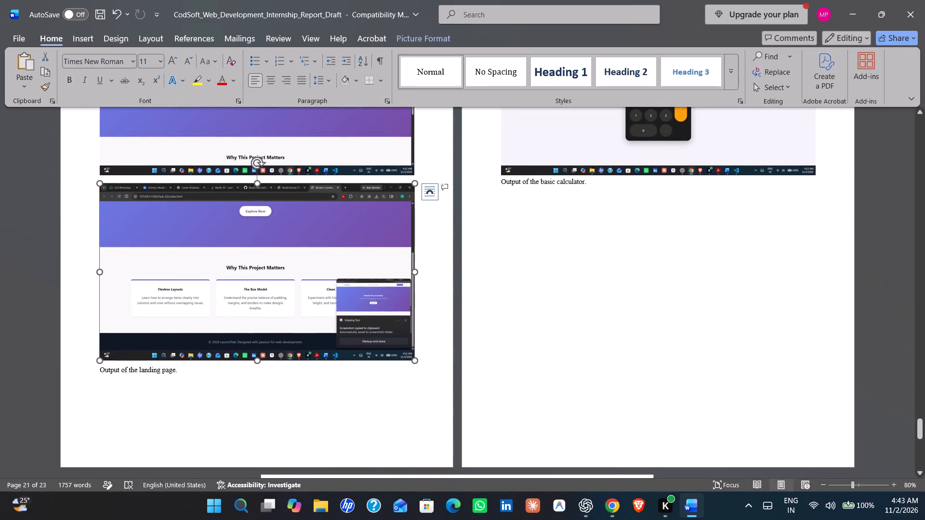
key("Delete")
Delete the portfolio output screenshot showing the resume and contact sections, and remove the blank line left above its caption.
scroll(331, 313, "up", 3)
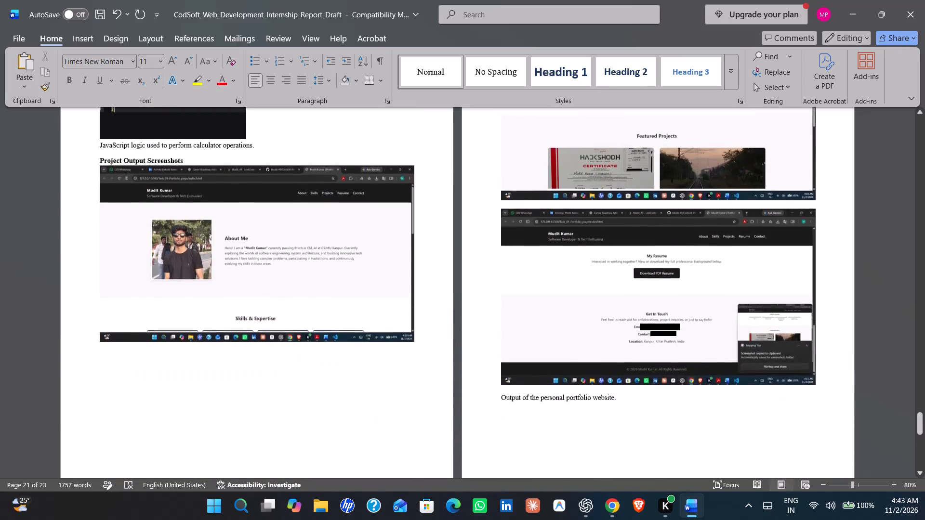
scroll(331, 313, "up", 2)
scroll(331, 313, "down", 1)
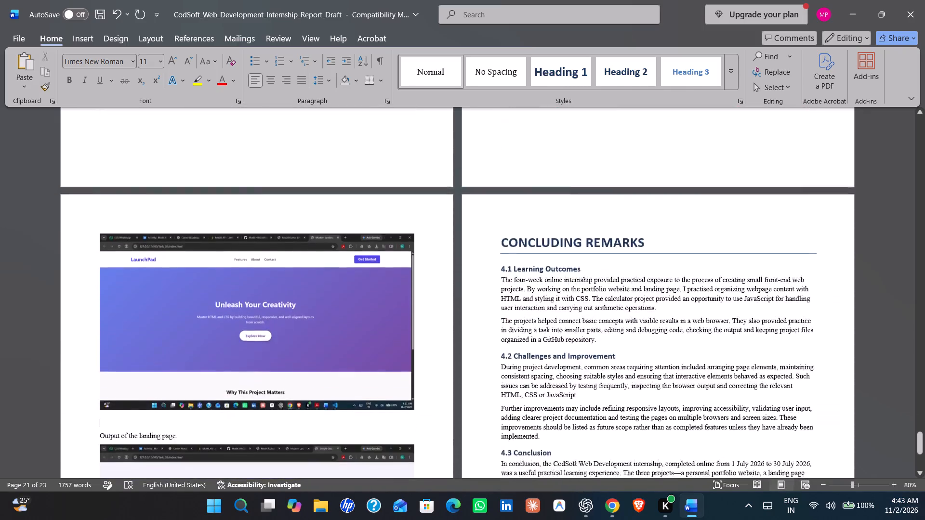
scroll(331, 313, "down", 1)
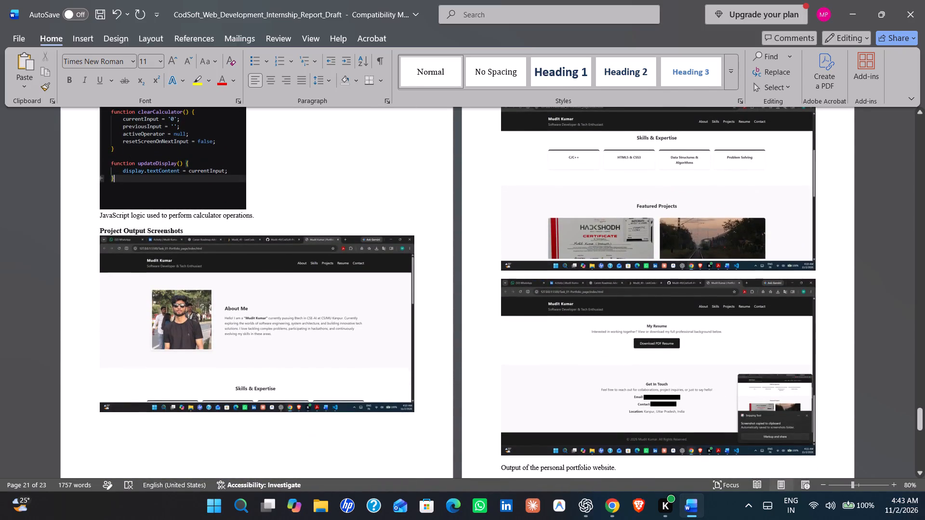
left_click(616, 341)
key("Delete")
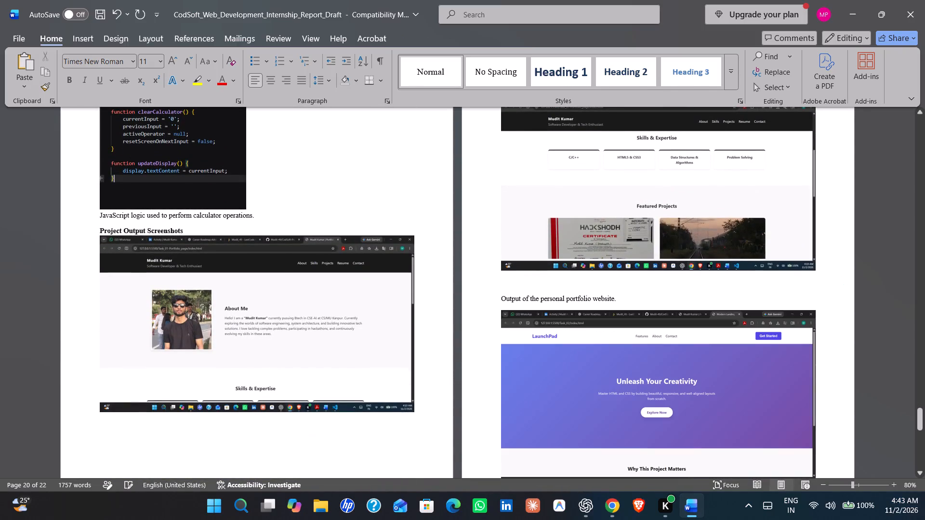
scroll(616, 341, "down", 1)
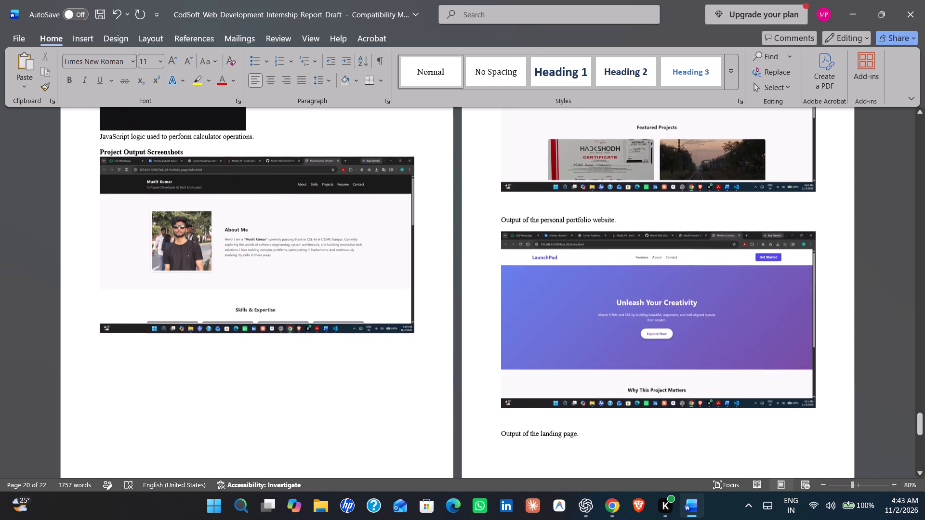
key("BackSpace")
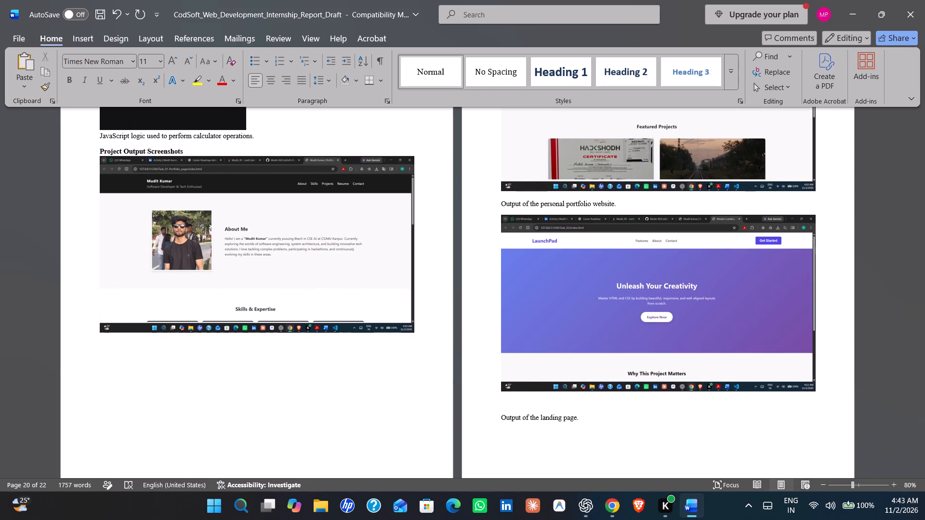
Remove the blank line between the landing page output screenshot and its caption.
scroll(616, 341, "down", 1)
left_click(522, 358)
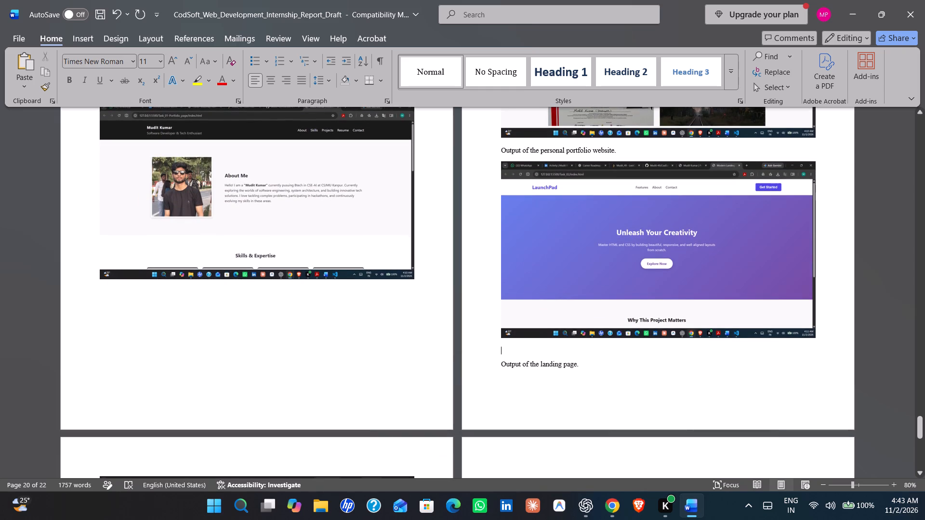
key("BackSpace")
Review the report's layout from the output screenshots and concluding sections back to the cover page.
scroll(522, 358, "down", 2)
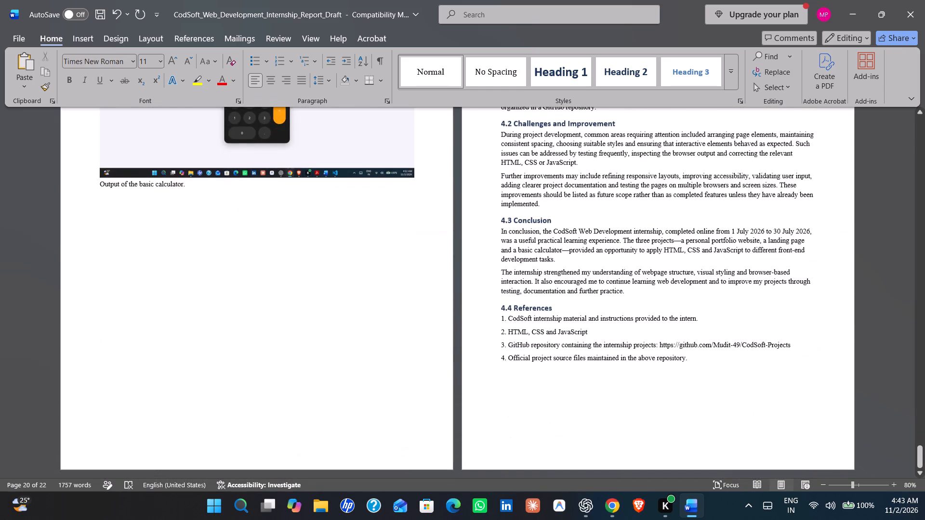
scroll(429, 352, "up", 4)
scroll(429, 352, "down", 3)
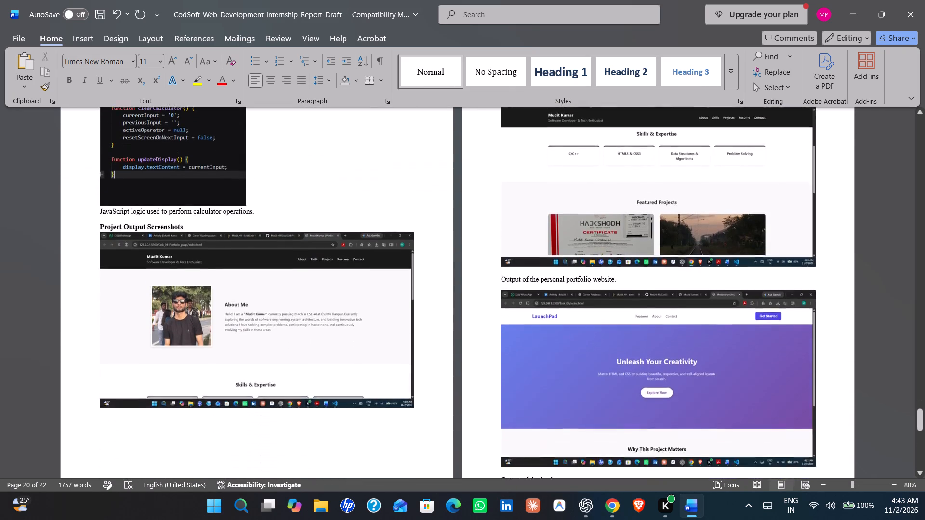
scroll(429, 352, "down", 4)
scroll(429, 352, "up", 1)
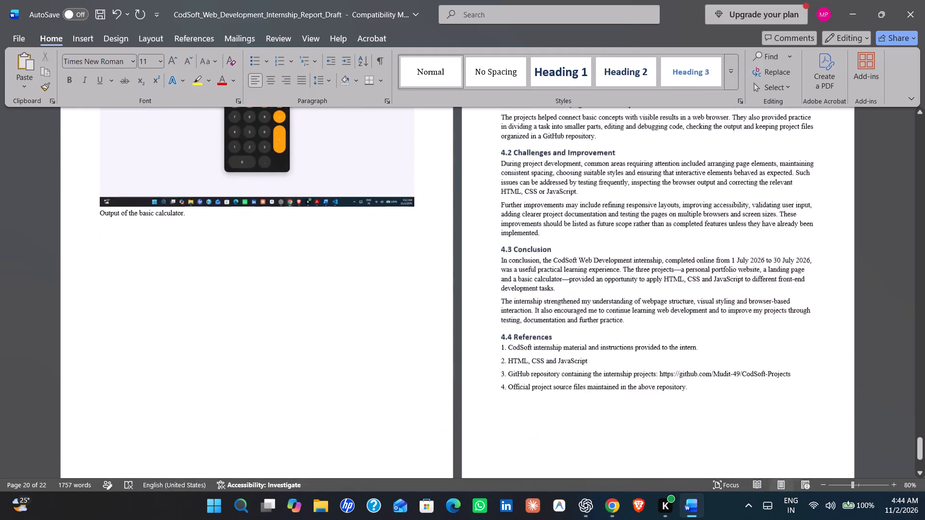
scroll(429, 352, "up", 5)
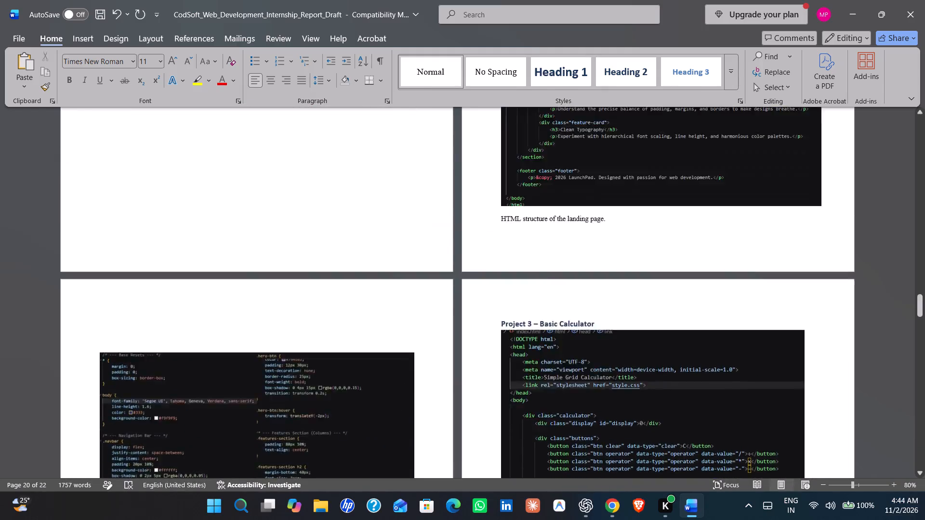
scroll(429, 352, "up", 5)
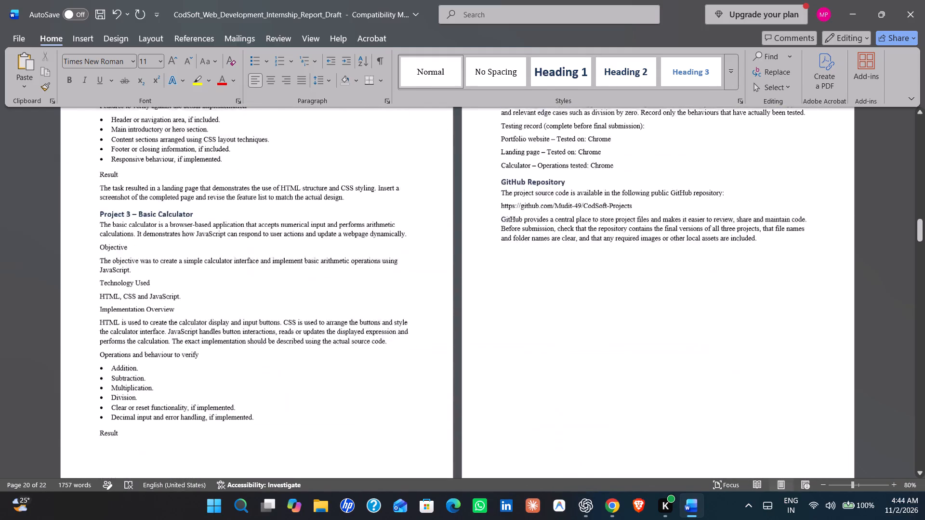
scroll(429, 352, "up", 5)
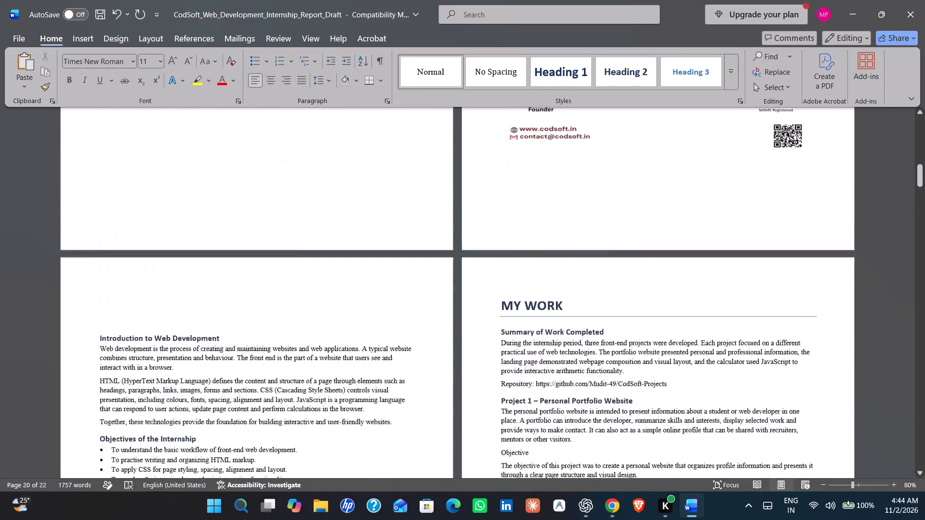
scroll(429, 352, "up", 6)
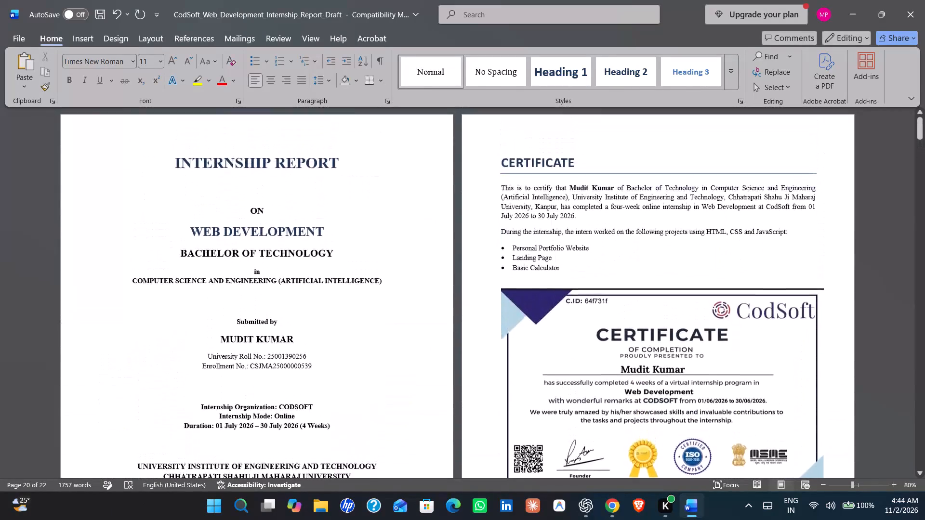
scroll(429, 352, "down", 8)
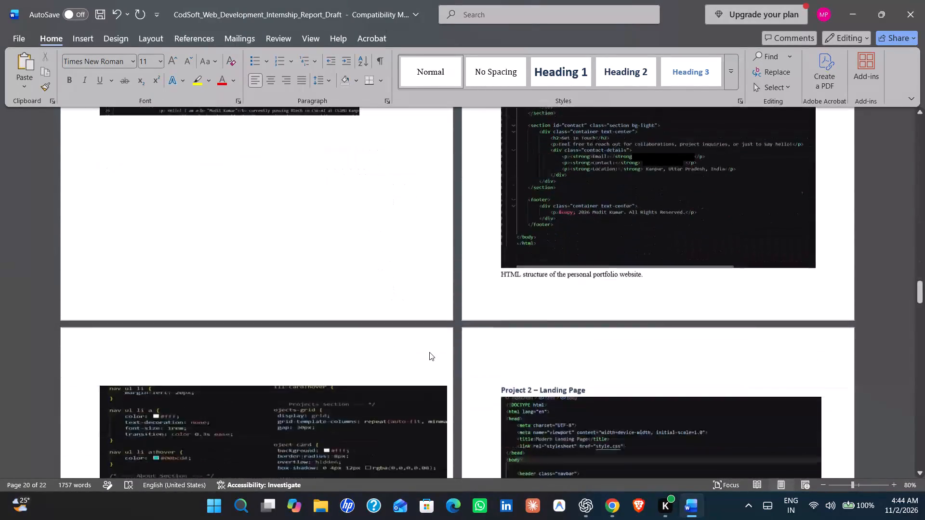
scroll(429, 352, "down", 9)
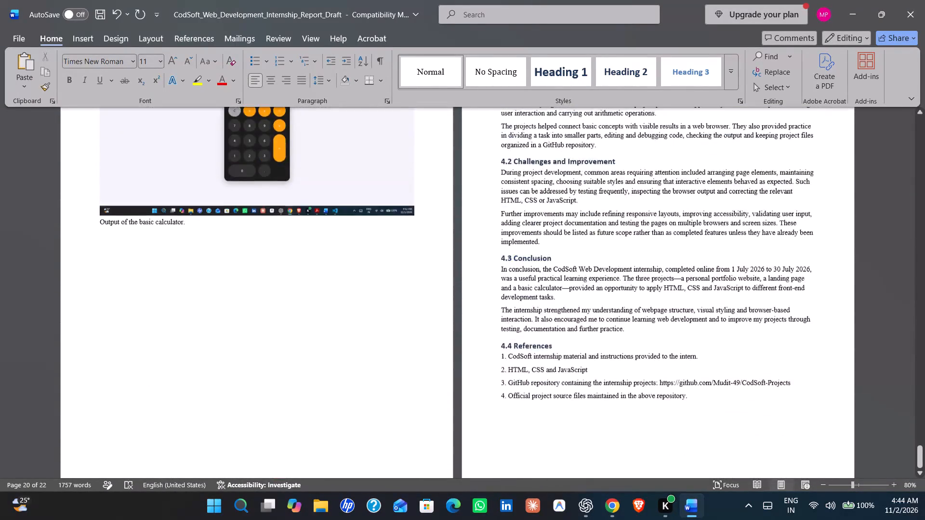
scroll(429, 352, "down", 2)
scroll(429, 352, "up", 7)
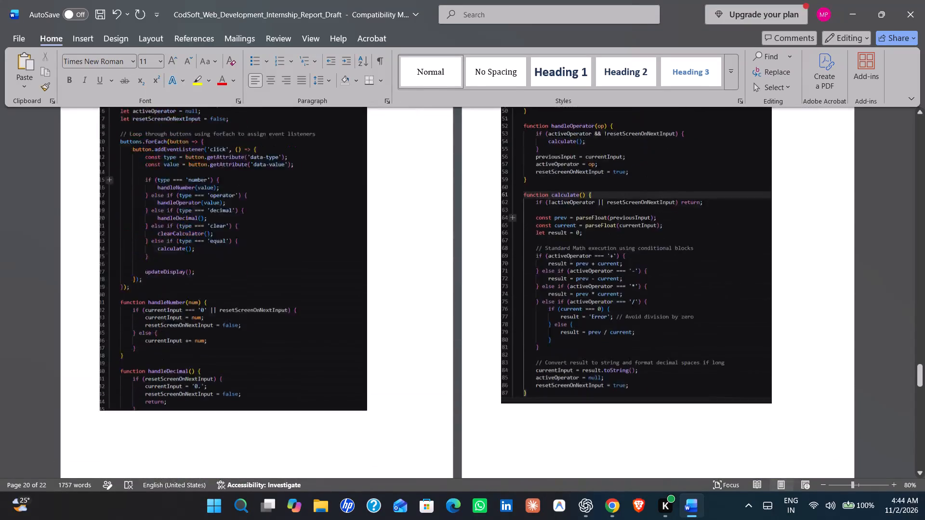
scroll(429, 352, "up", 7)
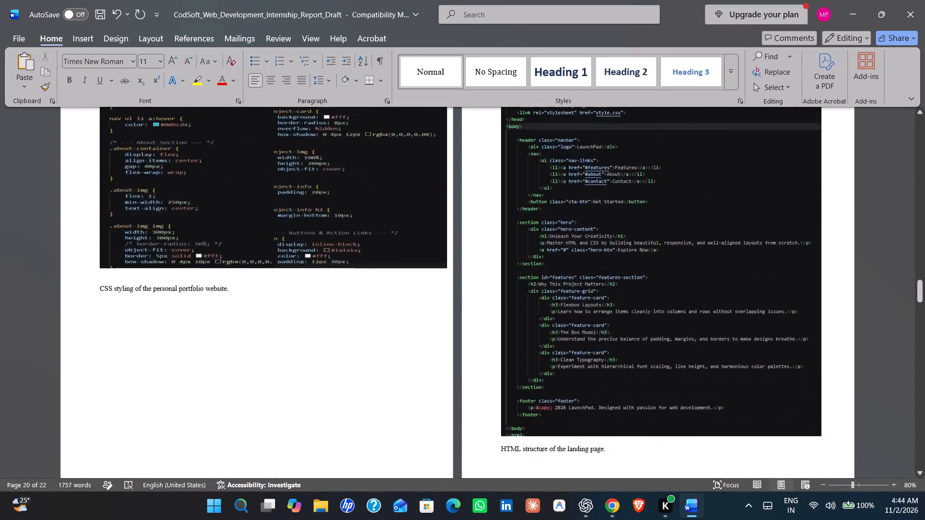
scroll(429, 352, "up", 9)
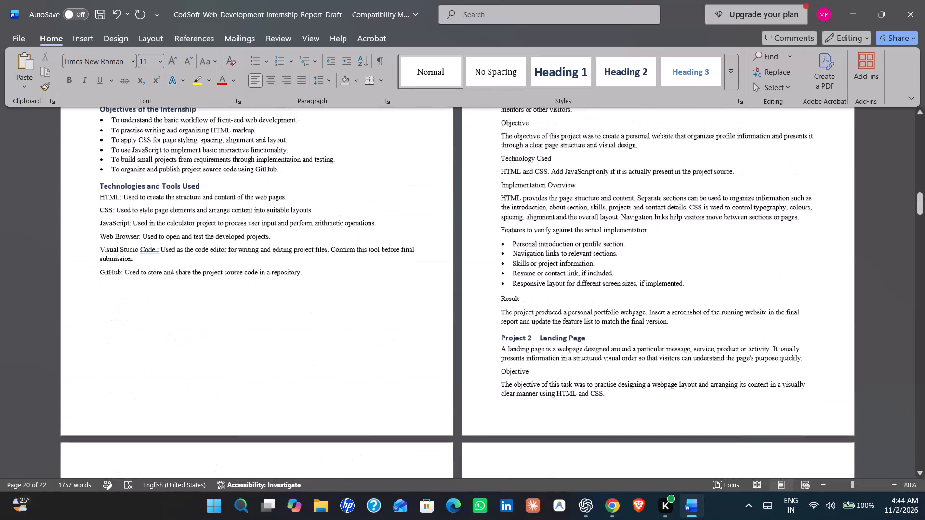
scroll(429, 352, "up", 5)
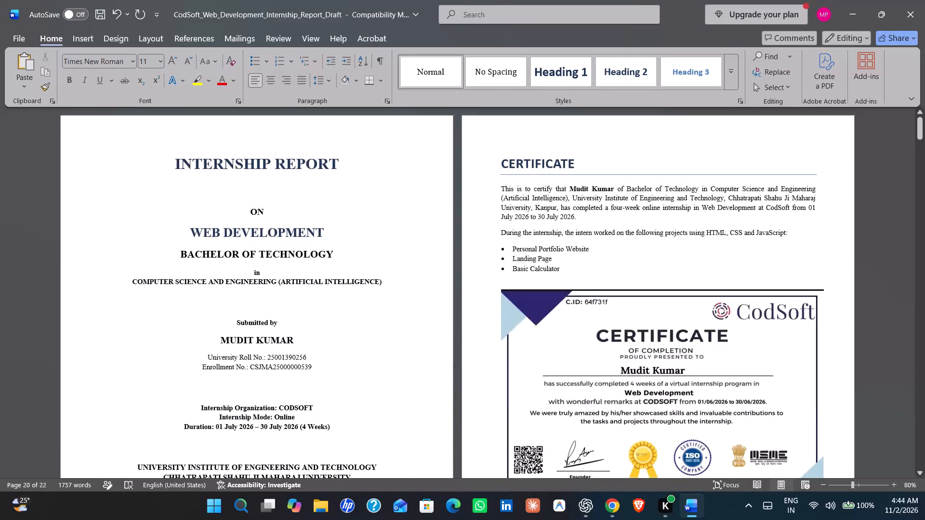
Proofread the layout from the cover through the contents, project and code pages, checking for leftover blank space.
scroll(708, 381, "down", 1)
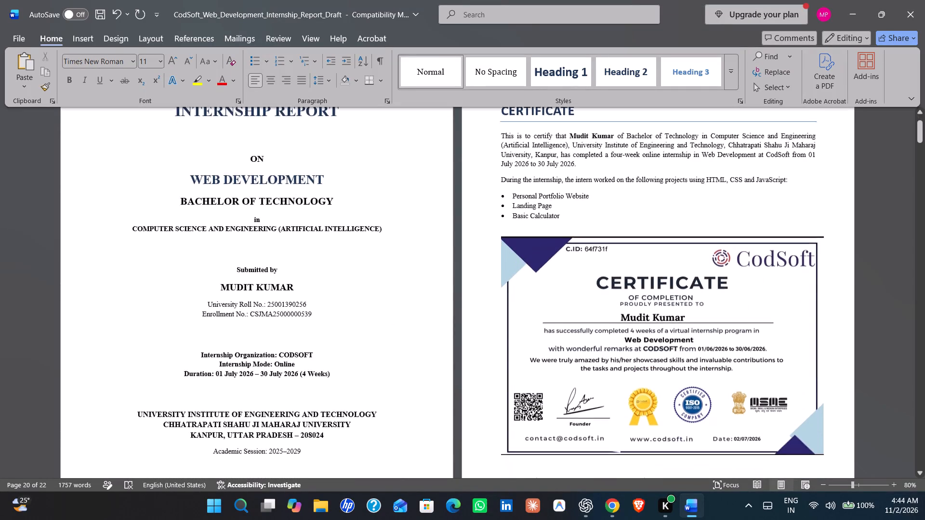
scroll(708, 381, "down", 8)
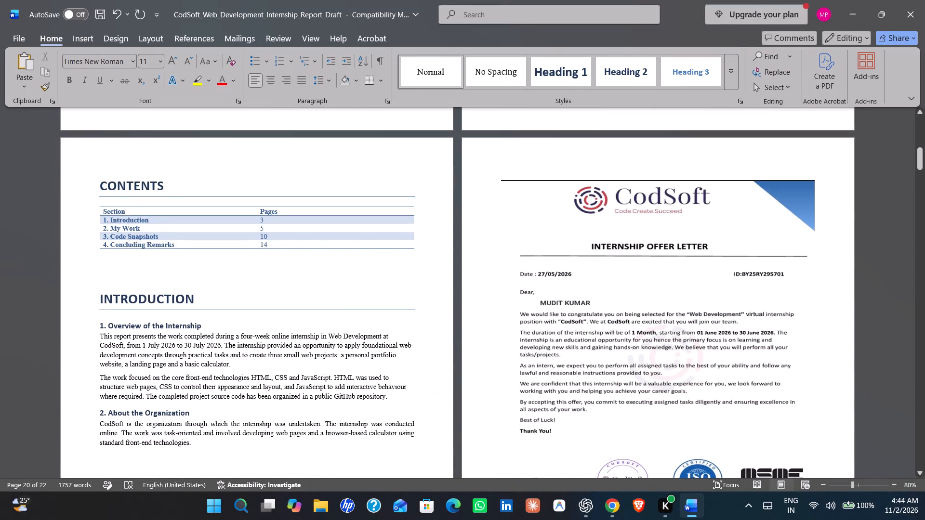
scroll(726, 365, "down", 15)
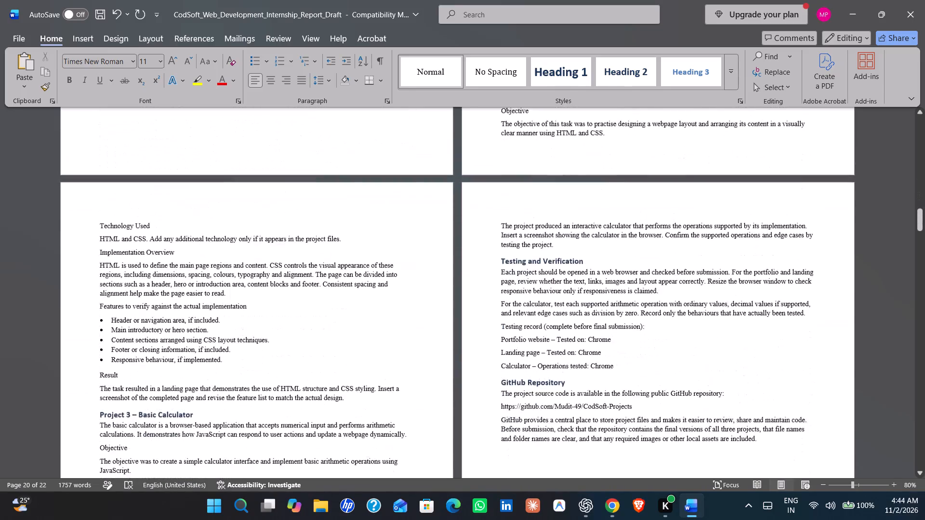
scroll(726, 365, "down", 16)
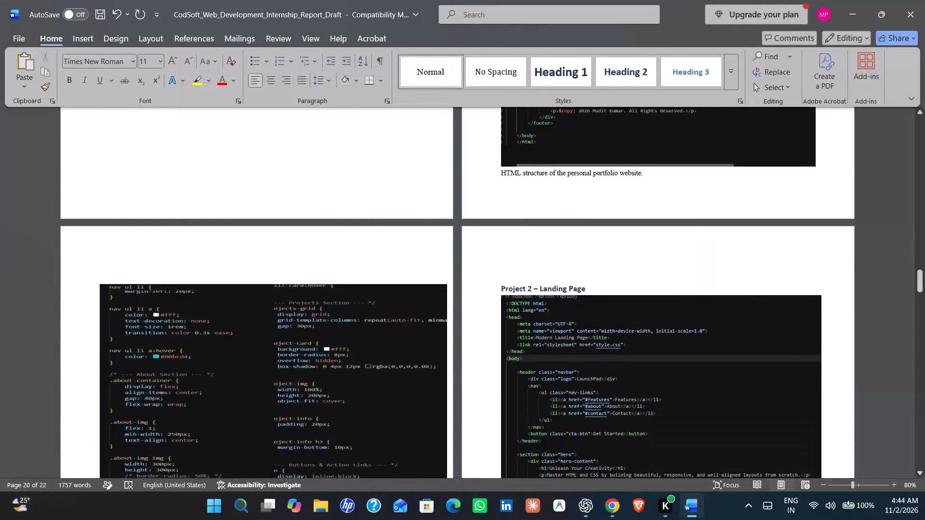
scroll(726, 365, "down", 14)
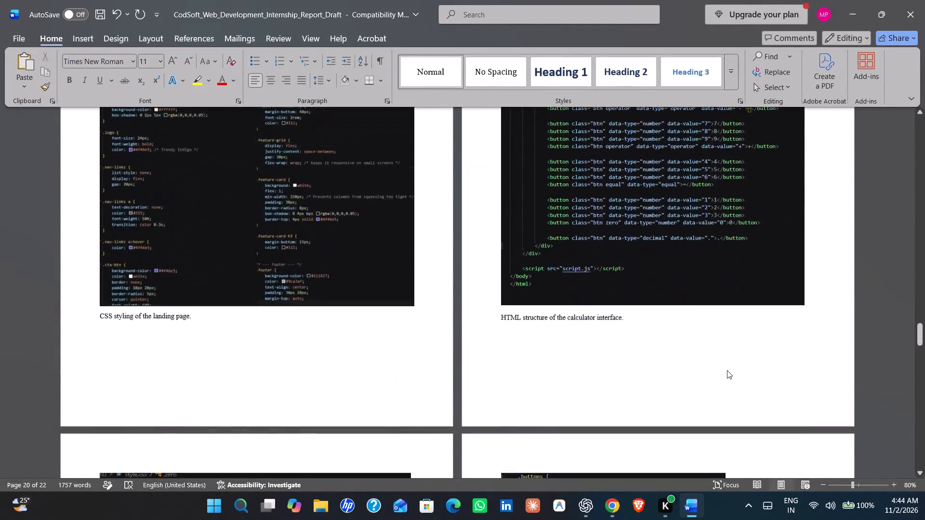
scroll(727, 370, "down", 14)
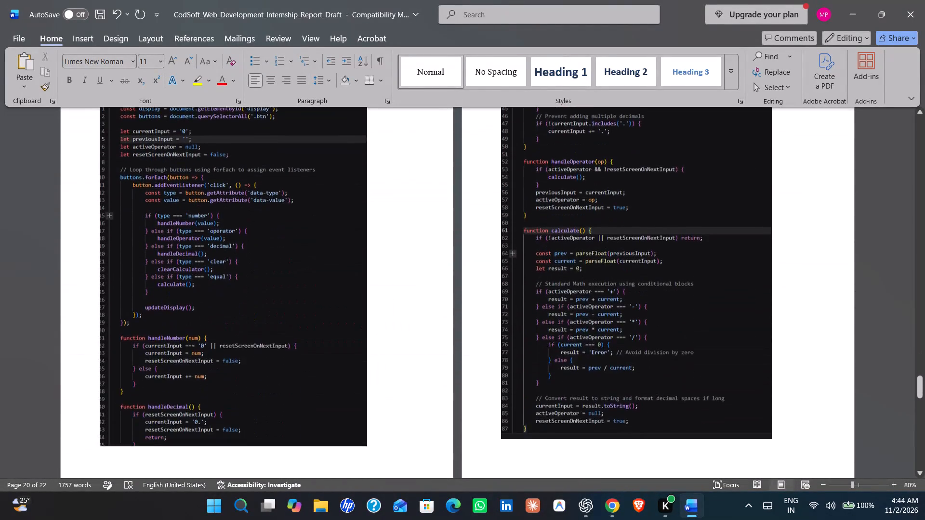
scroll(727, 370, "down", 20)
scroll(727, 370, "up", 16)
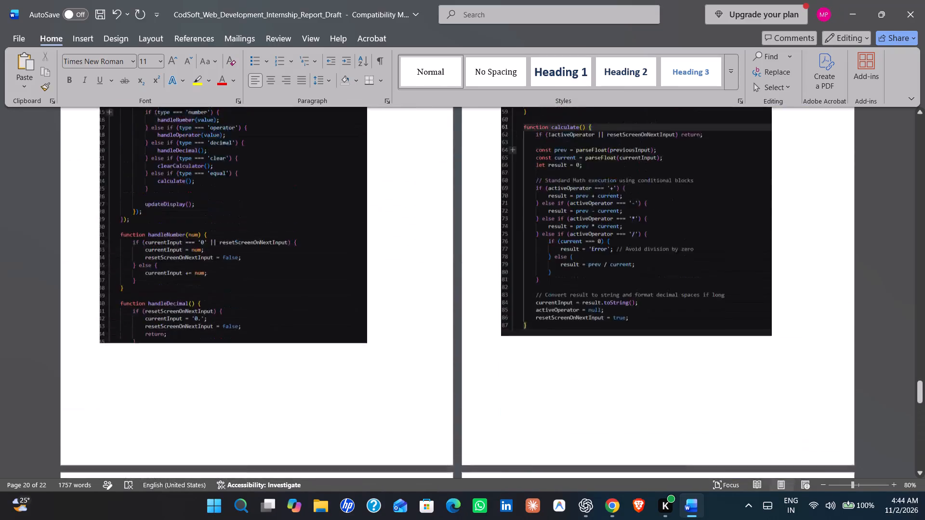
scroll(744, 351, "up", 20)
scroll(744, 351, "up", 20)
scroll(744, 351, "up", 6)
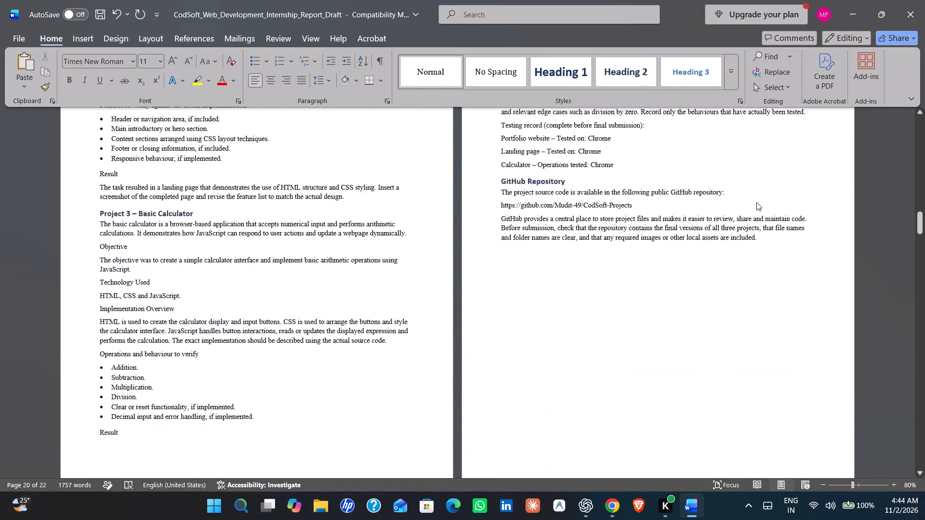
scroll(756, 202, "up", 8)
scroll(750, 40, "up", 1)
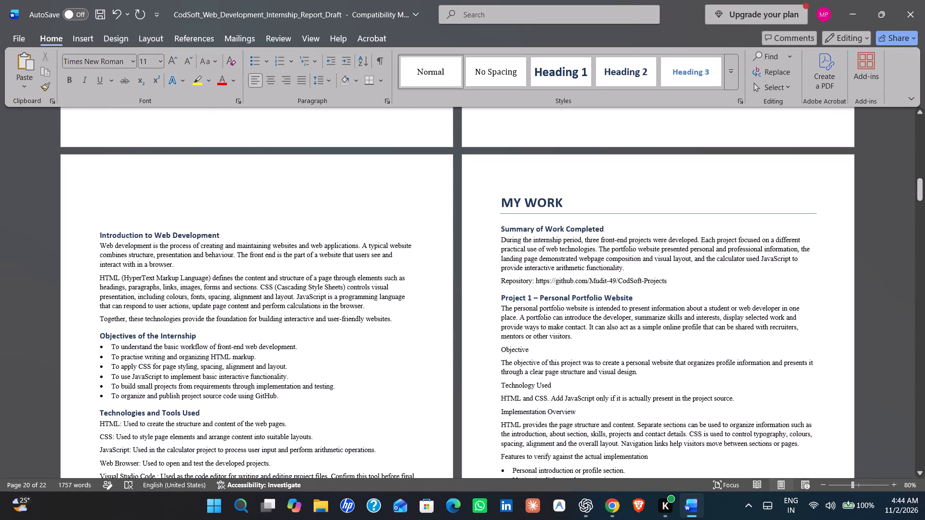
Save the edited internship report.
right_click(144, 220)
key("ctrl+s")
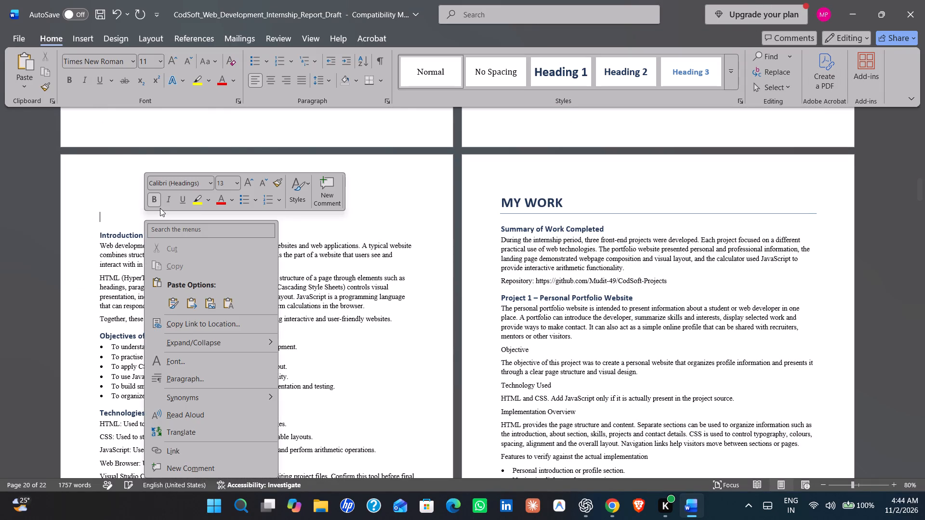
left_click(910, 274)
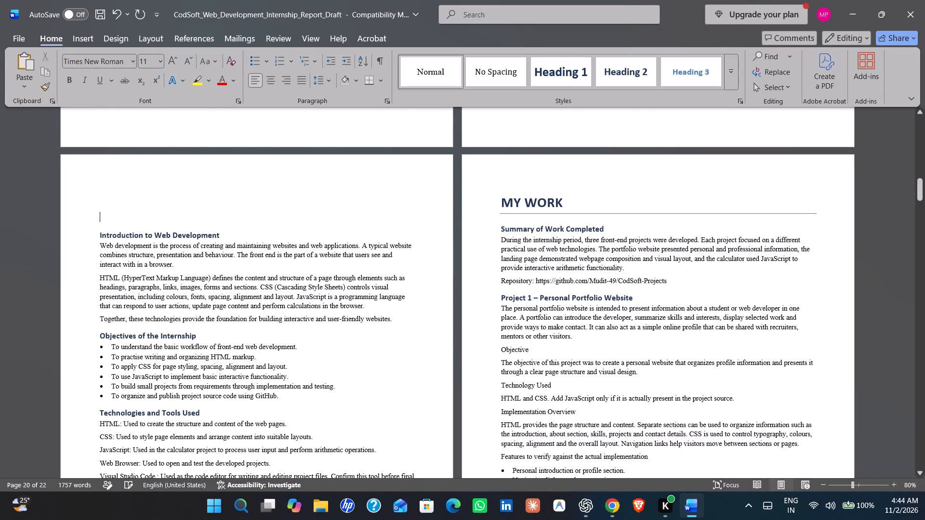
left_click(895, 267)
key("ctrl+s")
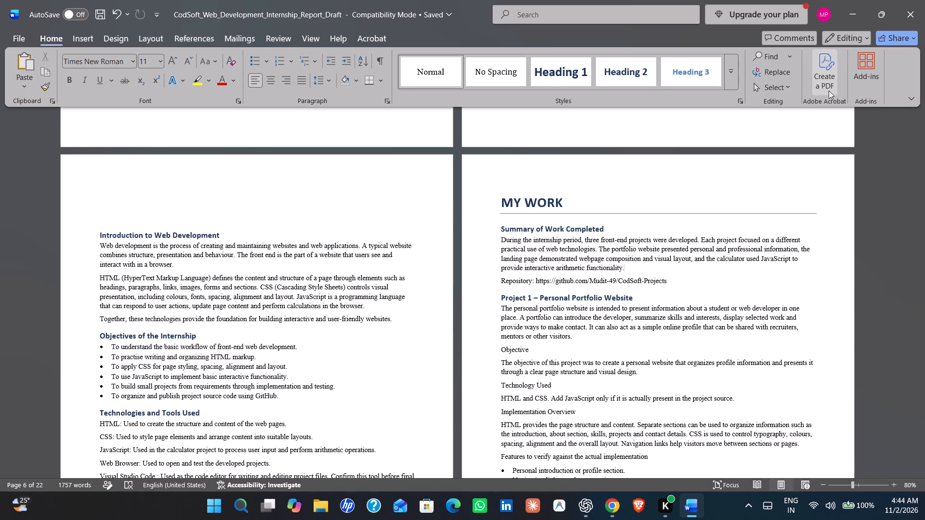
left_click(751, 200)
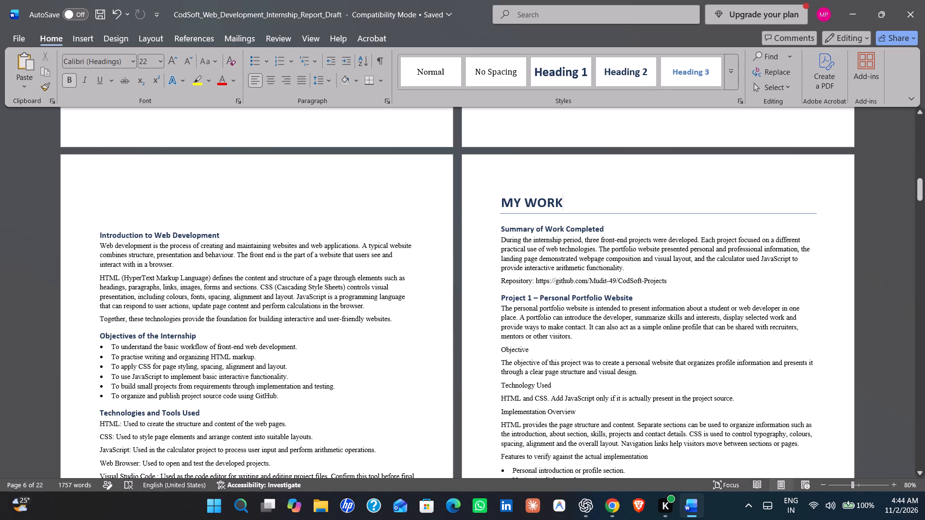
key("ctrl+s")
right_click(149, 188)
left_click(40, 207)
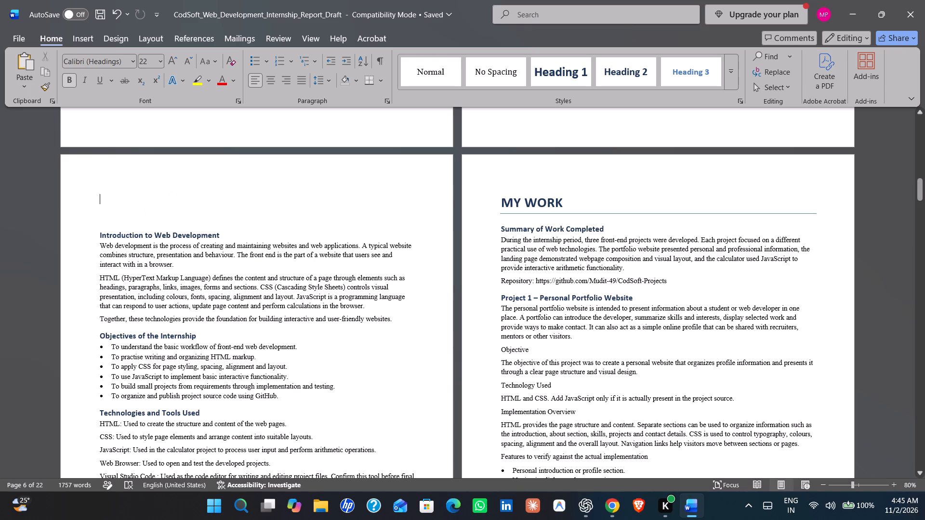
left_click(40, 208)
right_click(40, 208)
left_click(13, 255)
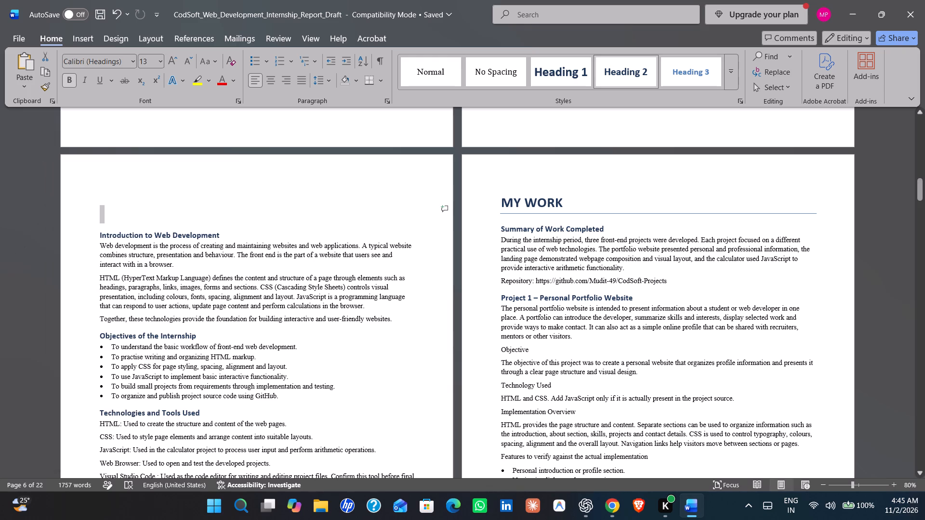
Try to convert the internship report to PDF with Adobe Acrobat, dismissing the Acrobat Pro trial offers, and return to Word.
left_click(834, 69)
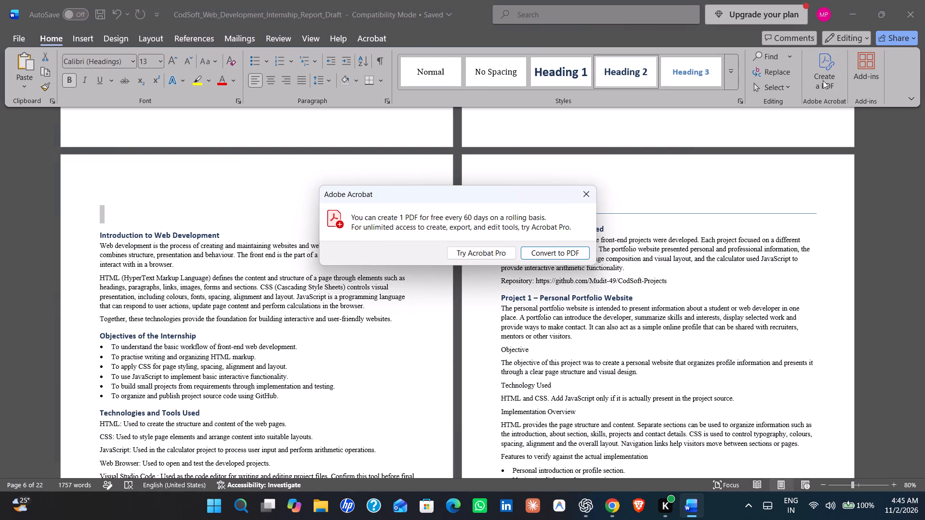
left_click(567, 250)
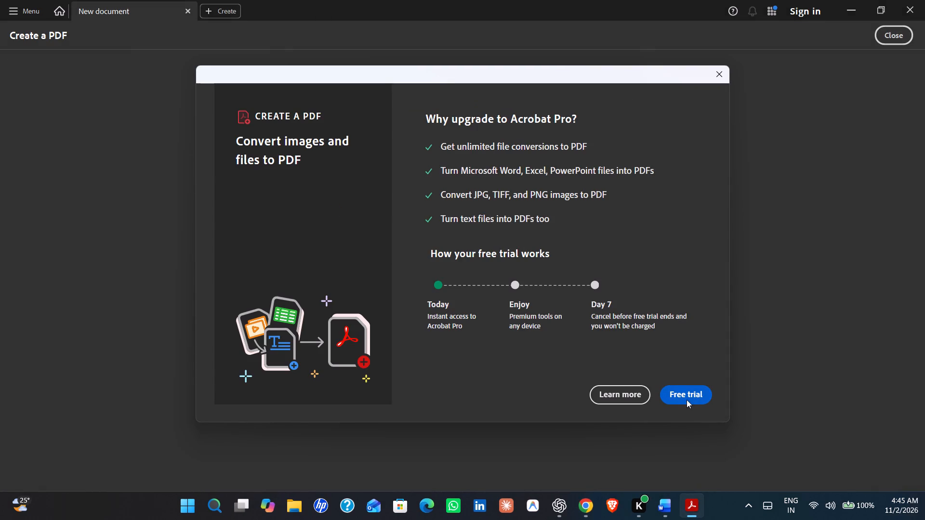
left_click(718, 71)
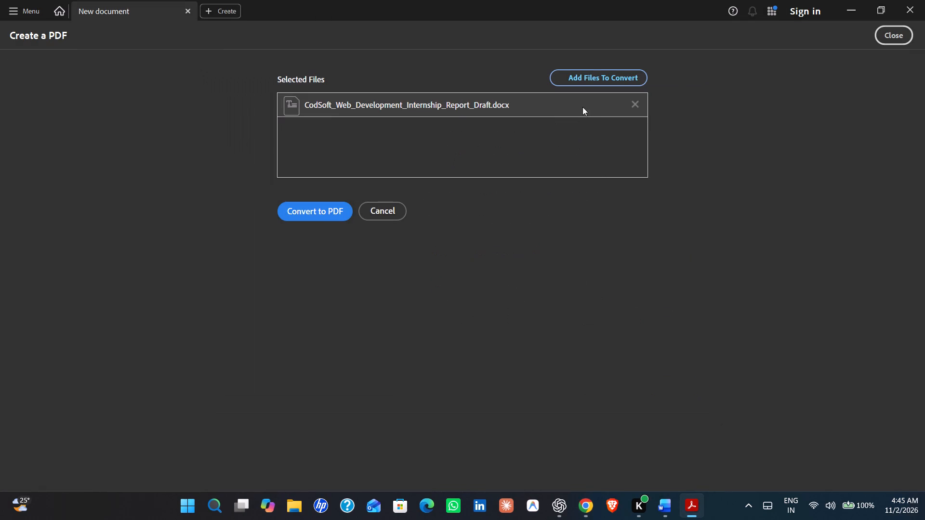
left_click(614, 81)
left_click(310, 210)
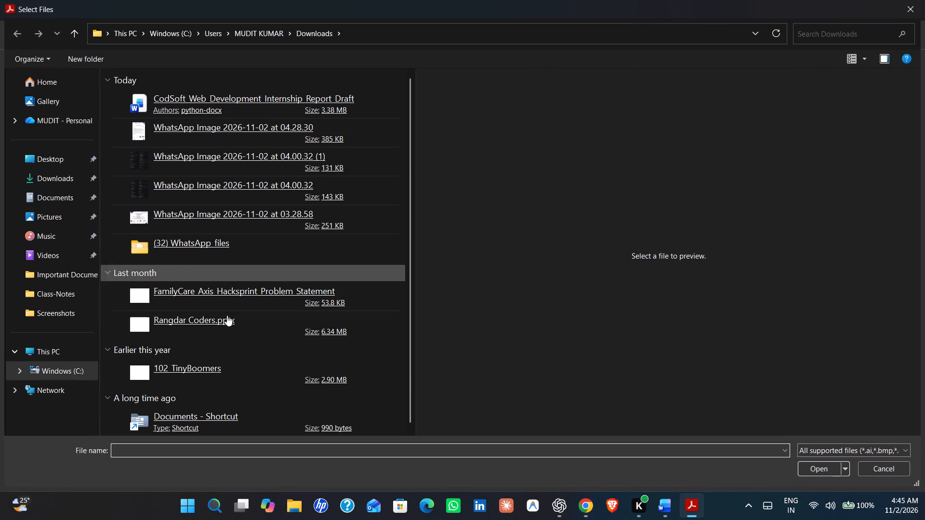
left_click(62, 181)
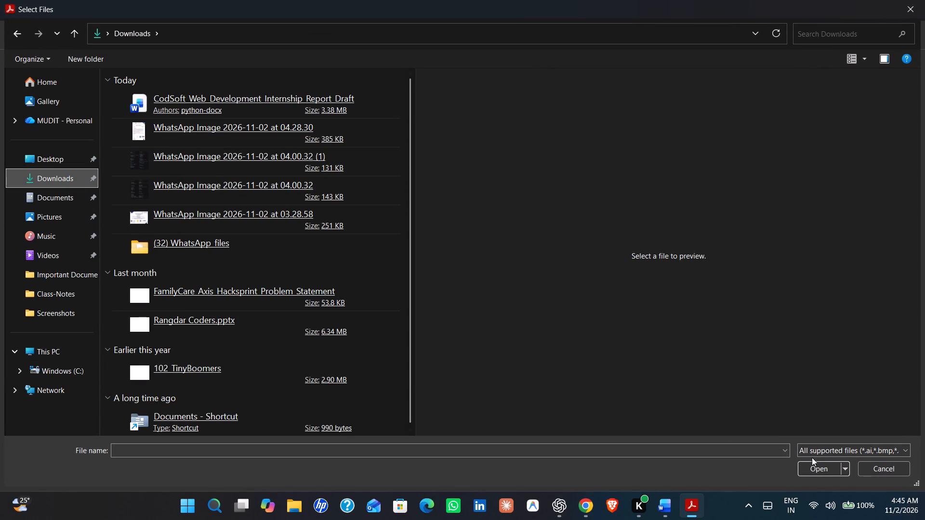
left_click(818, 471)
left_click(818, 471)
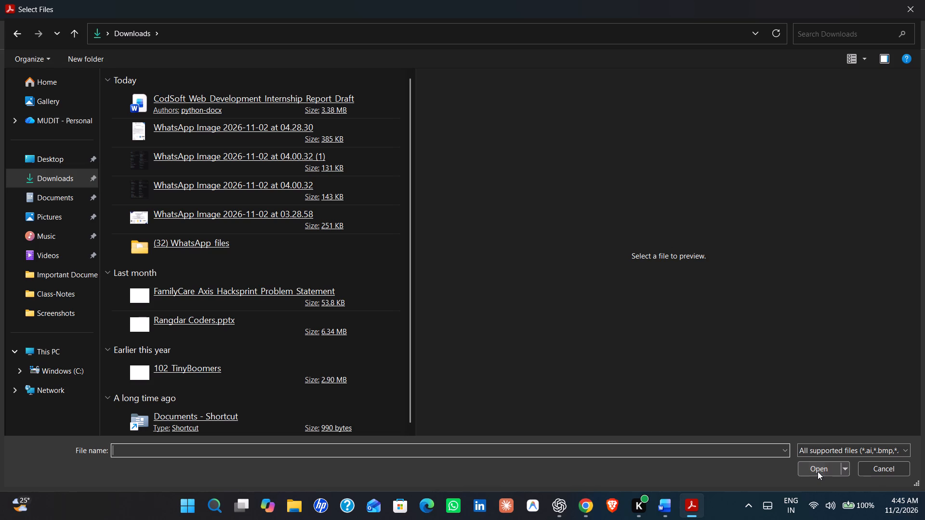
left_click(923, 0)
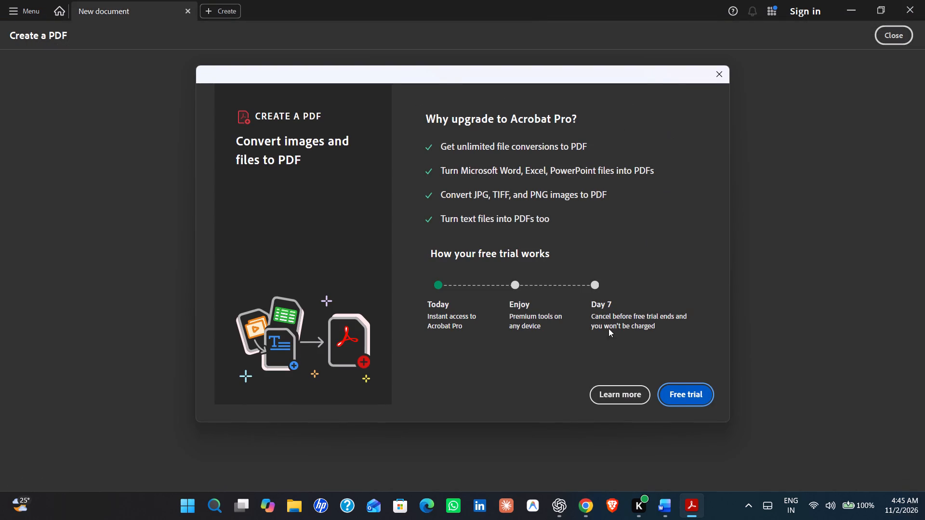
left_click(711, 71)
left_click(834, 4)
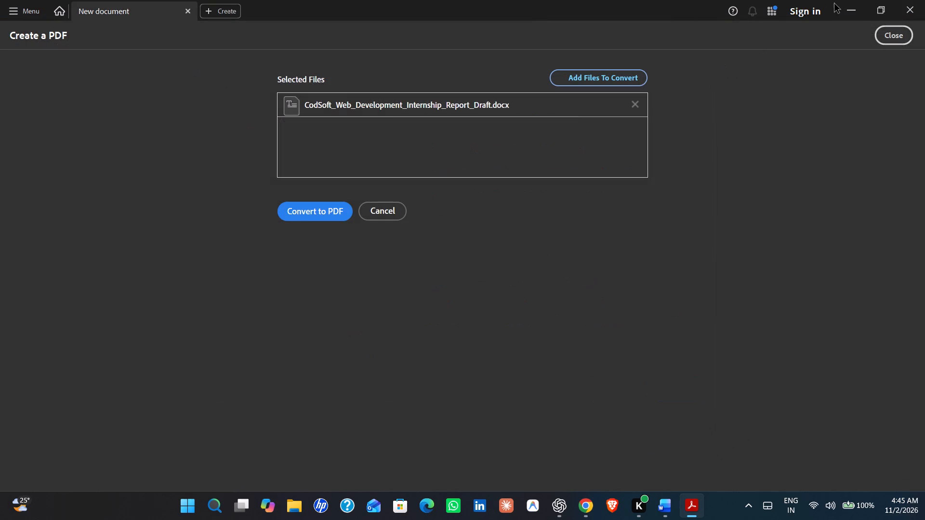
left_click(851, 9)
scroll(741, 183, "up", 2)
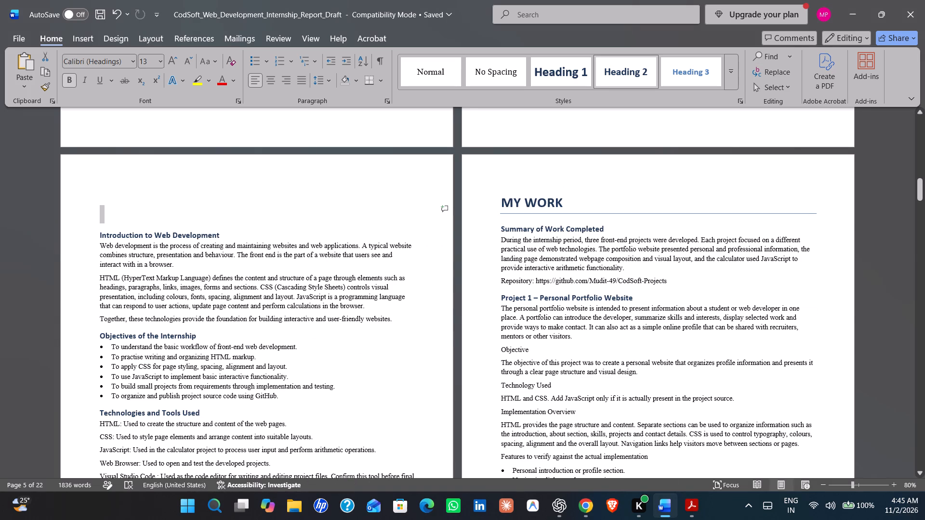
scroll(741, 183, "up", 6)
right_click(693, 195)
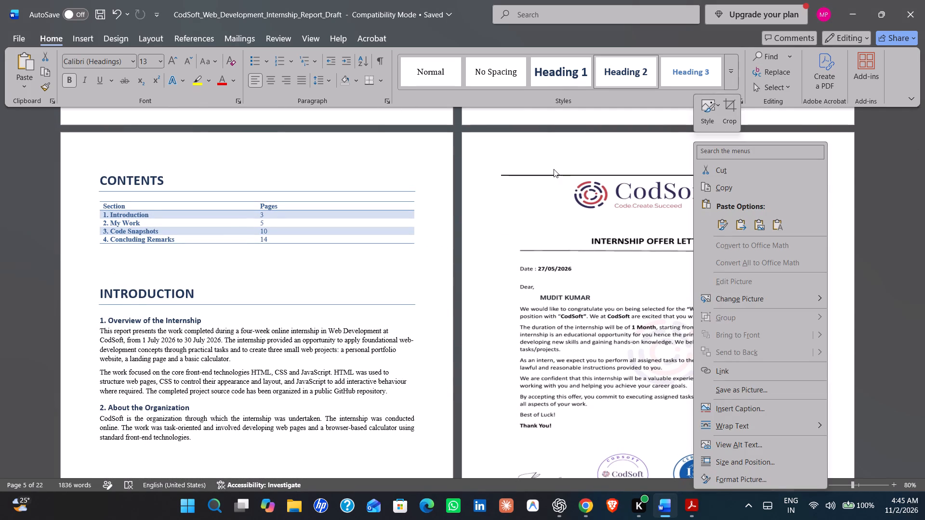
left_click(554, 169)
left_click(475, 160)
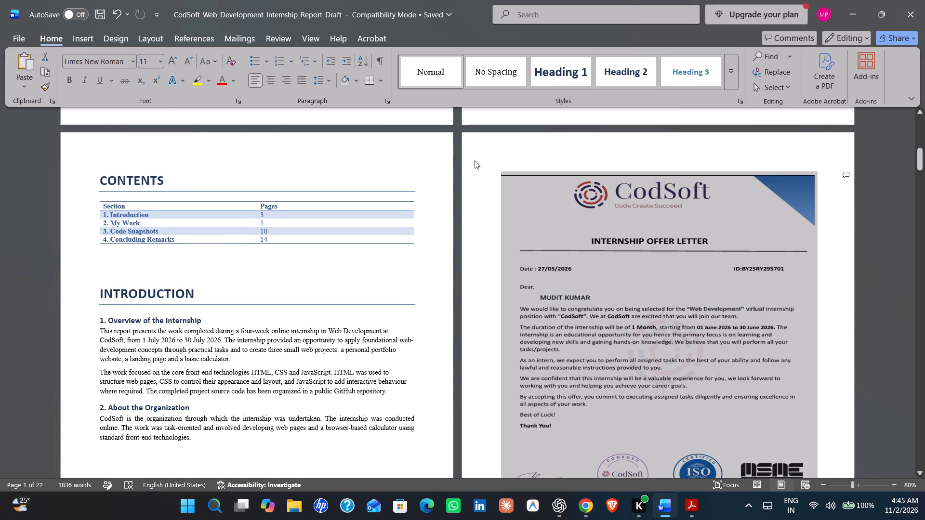
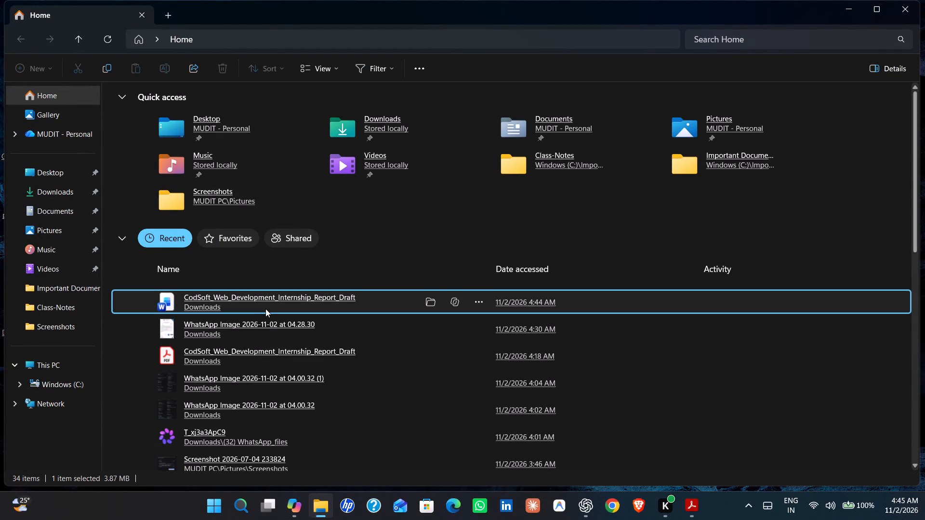
Check the reopened internship report from the cover and certificate pages through the portfolio code screenshots, and return to File Explorer.
scroll(488, 285, "down", 3)
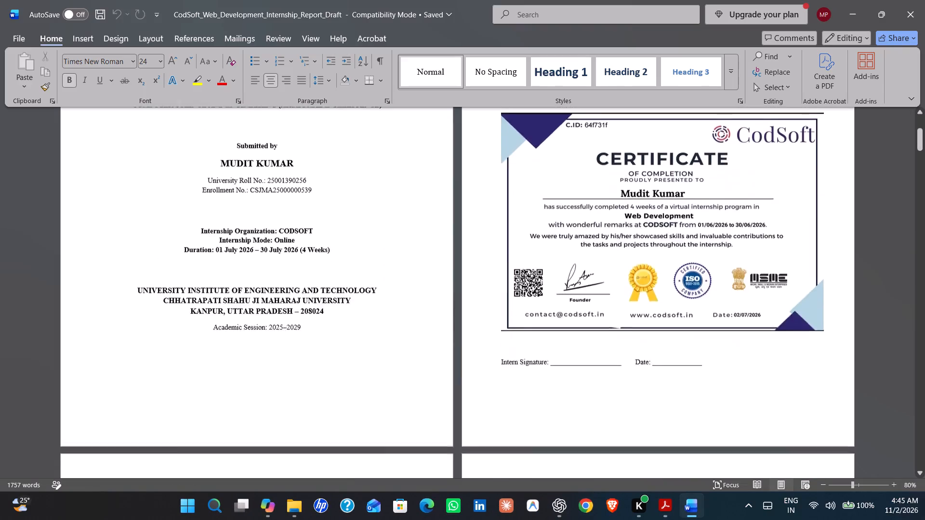
scroll(507, 295, "down", 11)
scroll(519, 273, "down", 20)
scroll(519, 273, "down", 6)
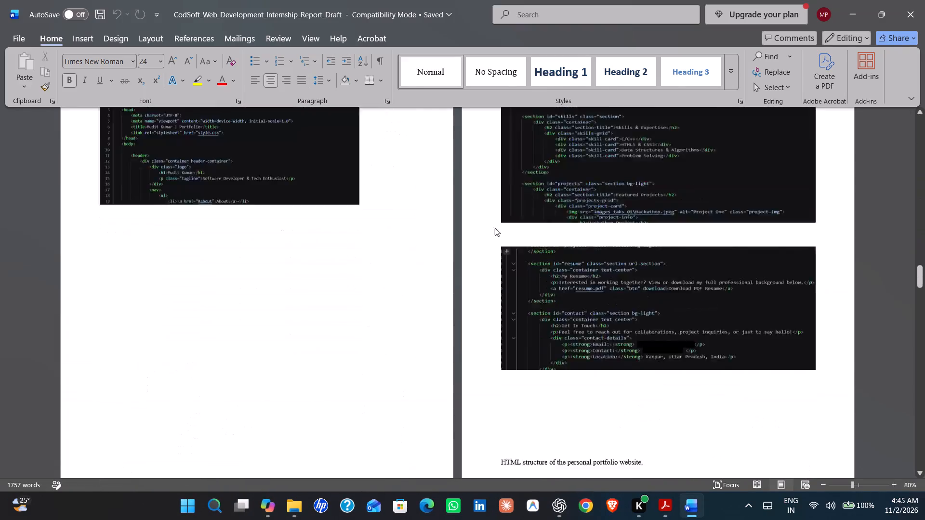
left_click(860, 0)
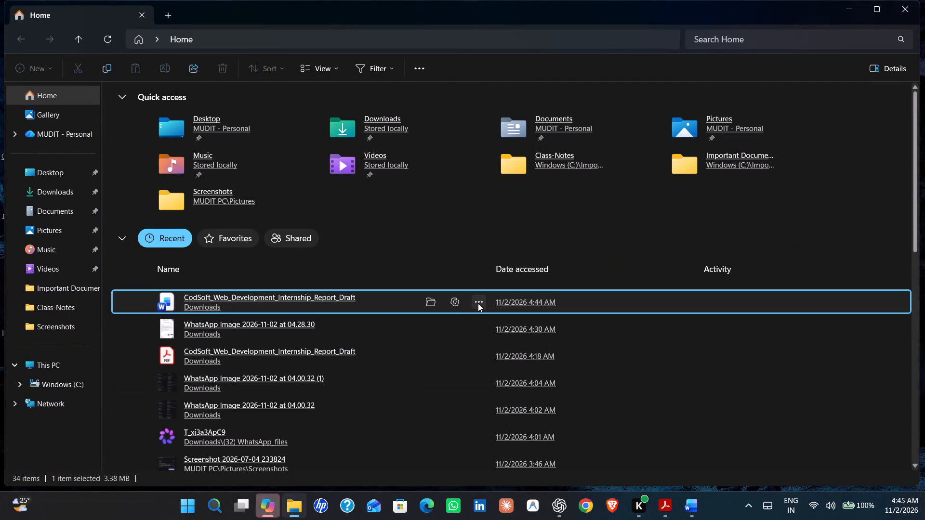
Open the sharing options for the CodSoft_Web_Development_Internship_Report_Draft Word document among the recent files.
right_click(478, 302)
left_click(478, 302)
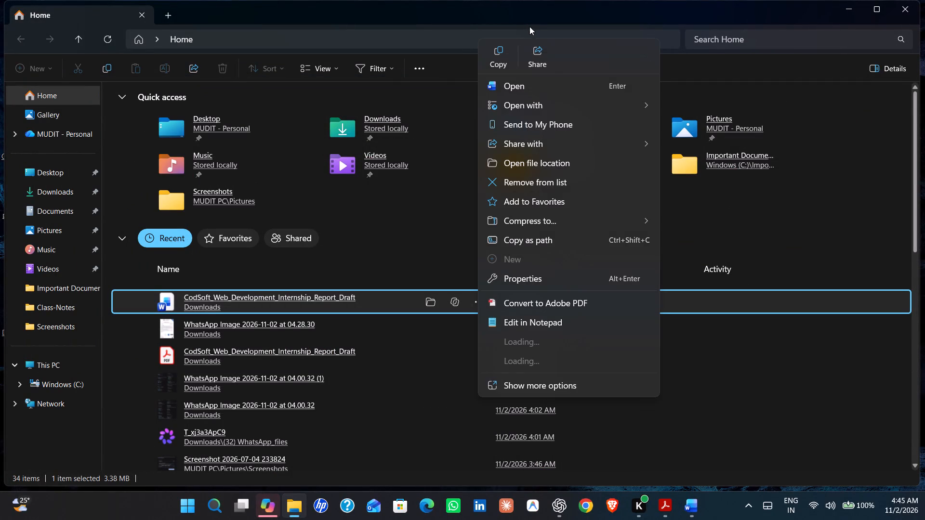
left_click(535, 56)
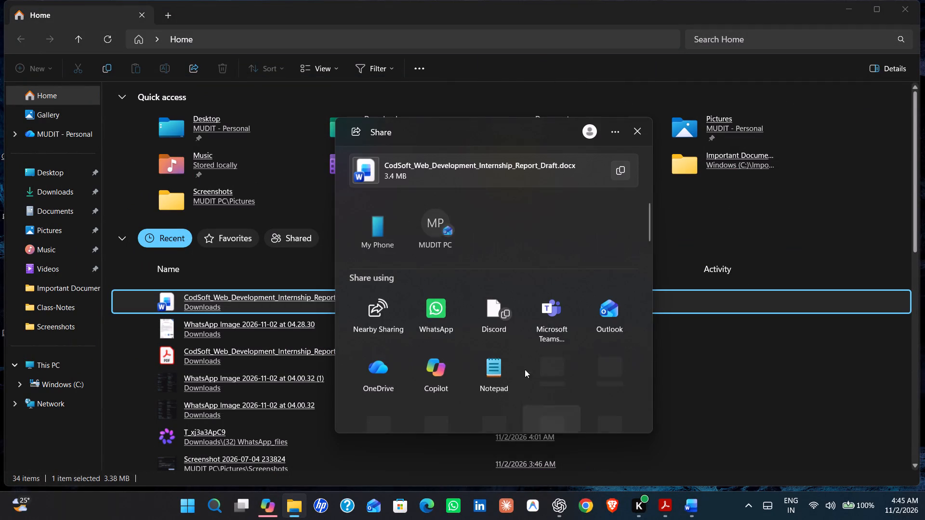
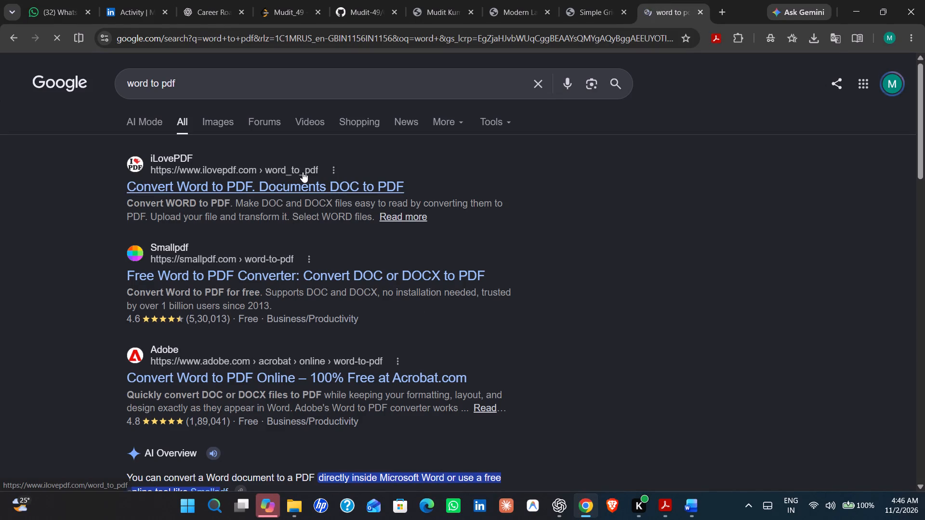
Convert the CodSoft_Web_Development_Internship_Report_Draft Word document to PDF with the iLovePDF Word to PDF converter.
left_click(308, 182)
left_click(434, 220)
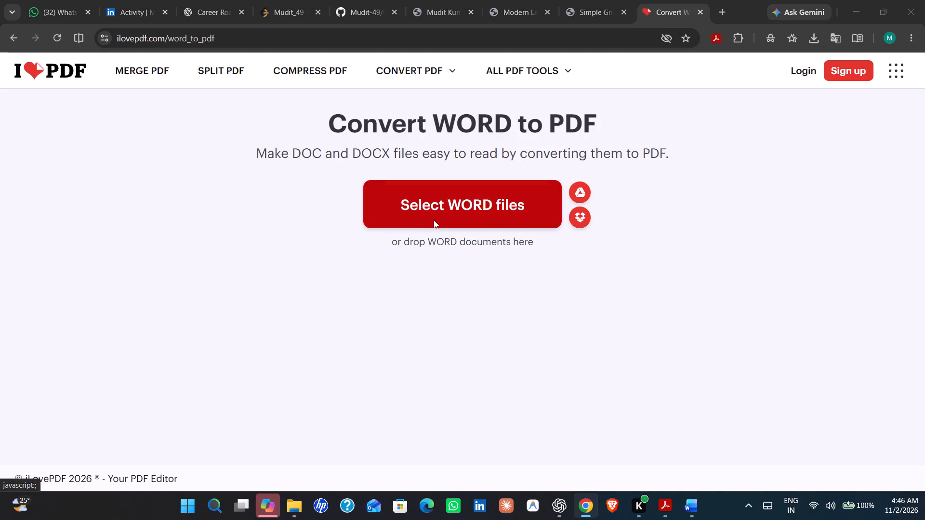
left_click(209, 101)
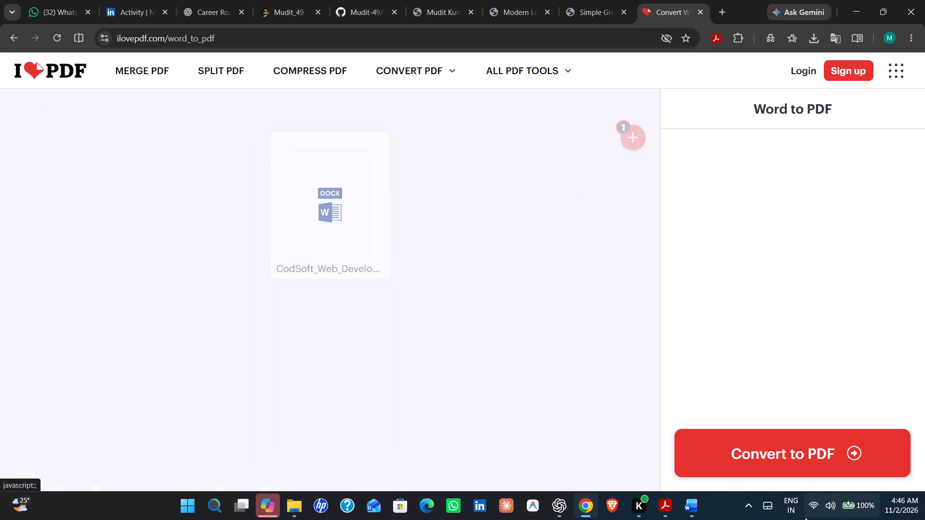
left_click(765, 443)
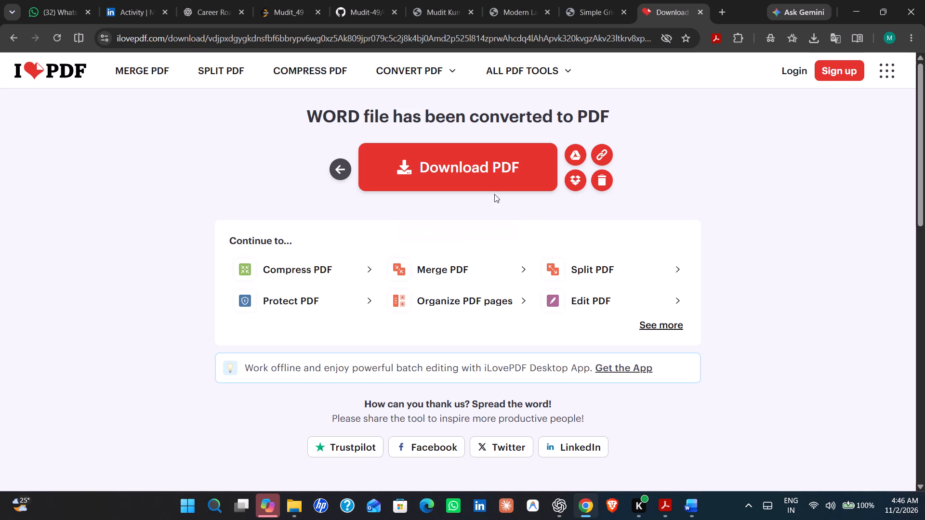
Download the converted PDF into the Downloads folder as CodSoft_Web_Development_Internship_Report_Draft (1).
left_click(494, 194)
left_click(500, 173)
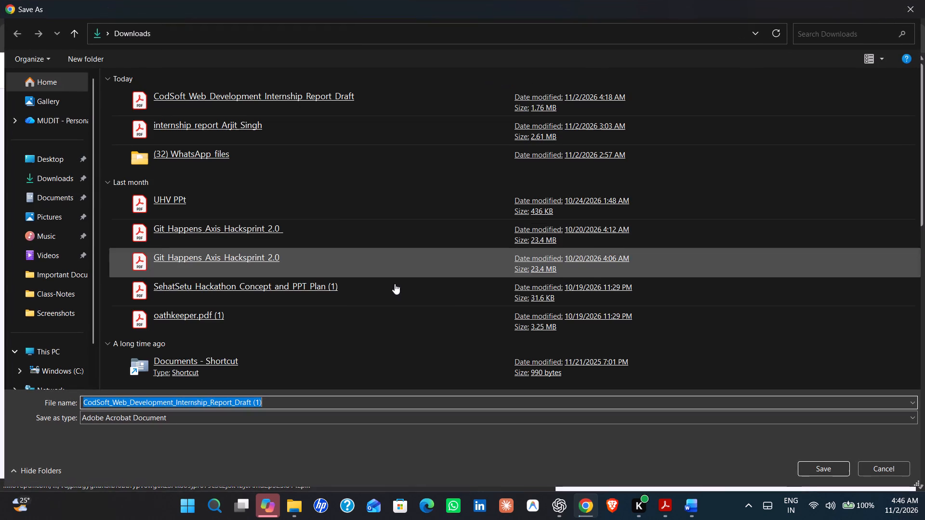
left_click(302, 395)
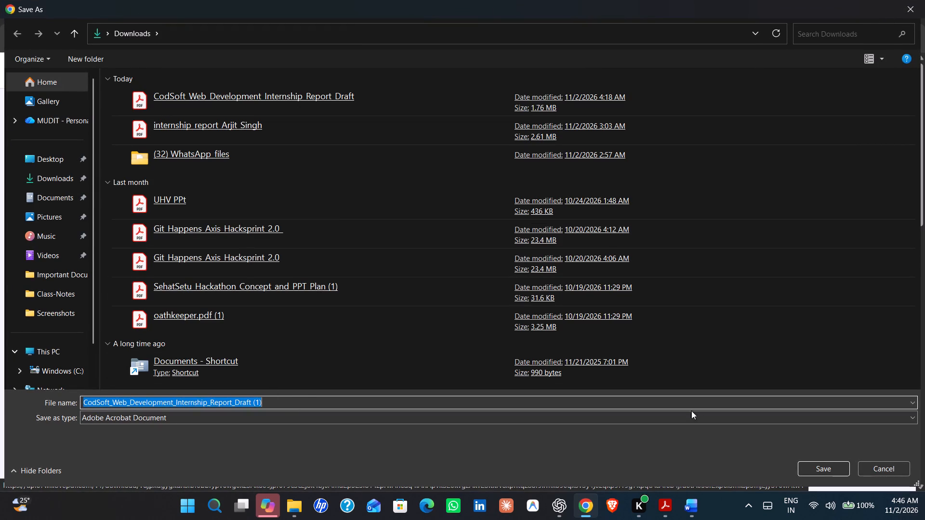
left_click(828, 466)
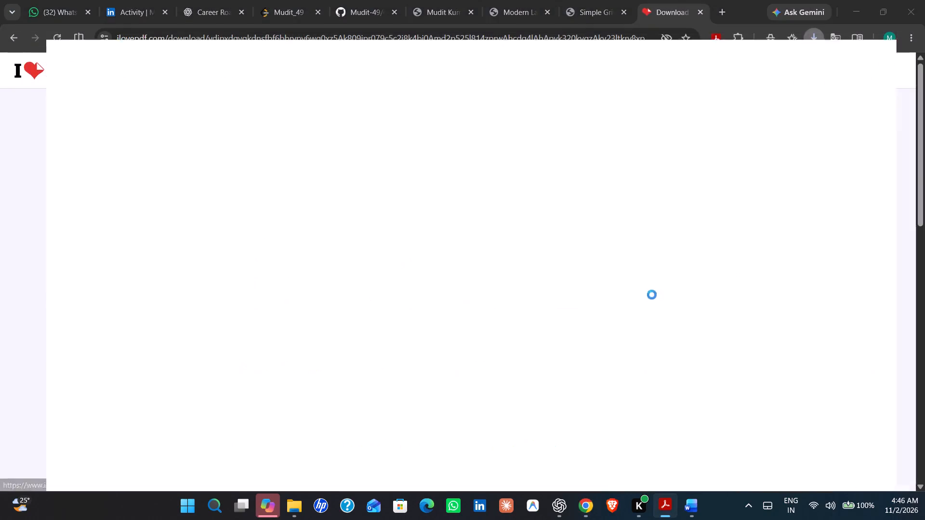
Check the converted report PDF from the project screenshots through the conclusion and references to the last page.
scroll(634, 250, "down", 19)
scroll(636, 270, "down", 20)
scroll(636, 270, "down", 1)
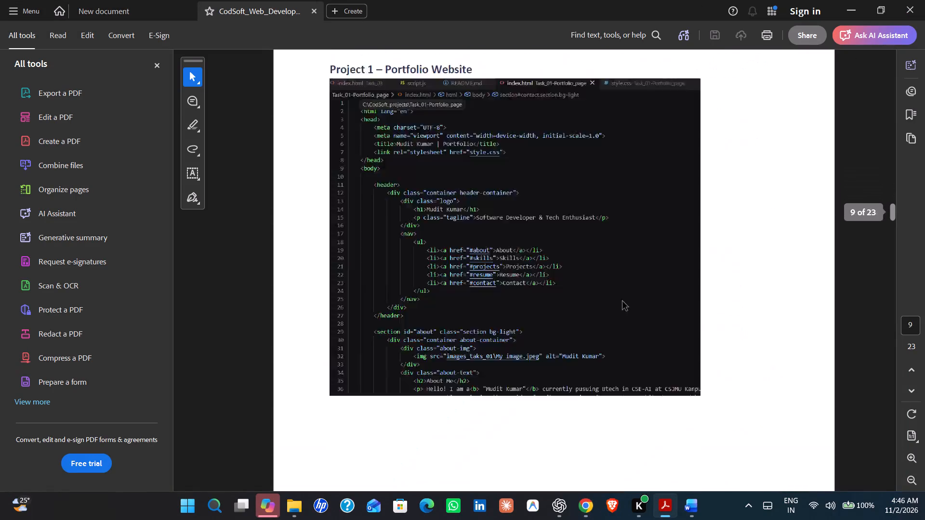
scroll(622, 301, "down", 20)
scroll(622, 301, "down", 20)
scroll(622, 301, "down", 9)
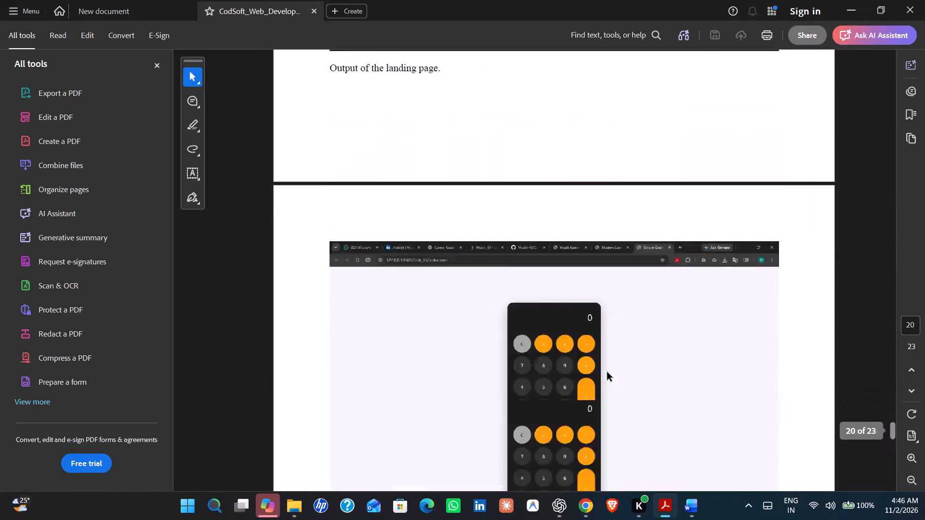
scroll(607, 372, "down", 17)
scroll(741, 194, "up", 5)
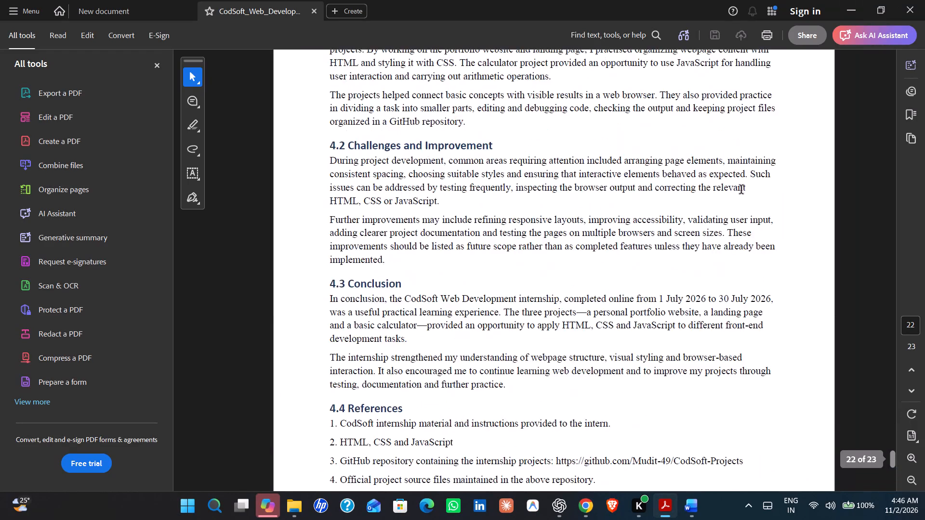